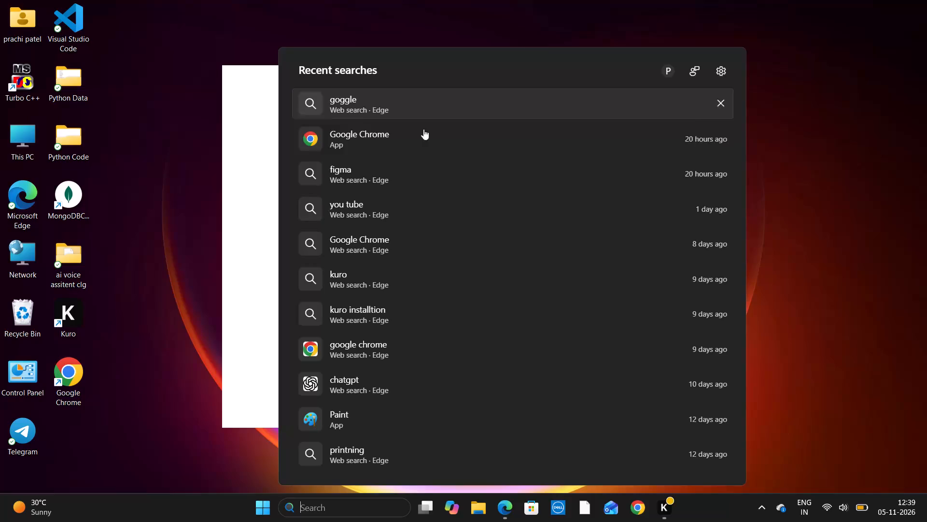
Open the Figma website from the recent figma search and open the most recently edited Untitled design file.
click(423, 185)
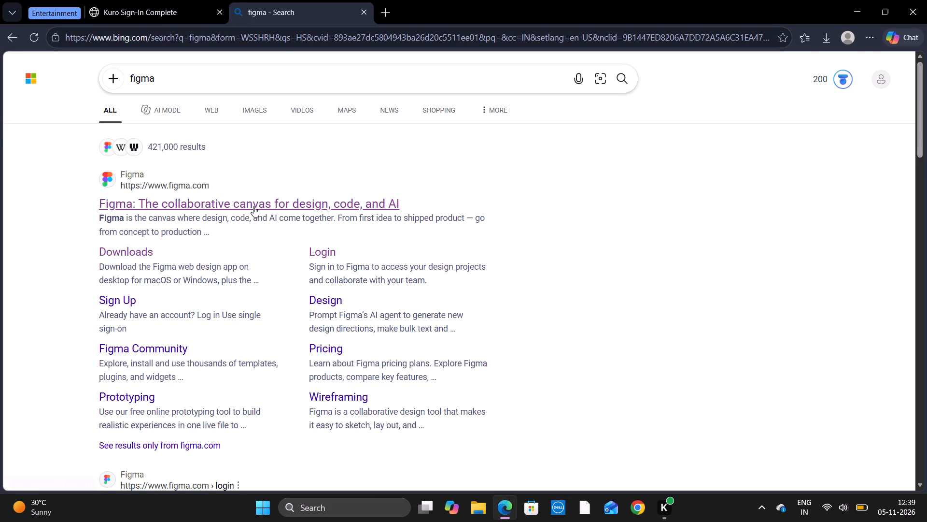
click(253, 206)
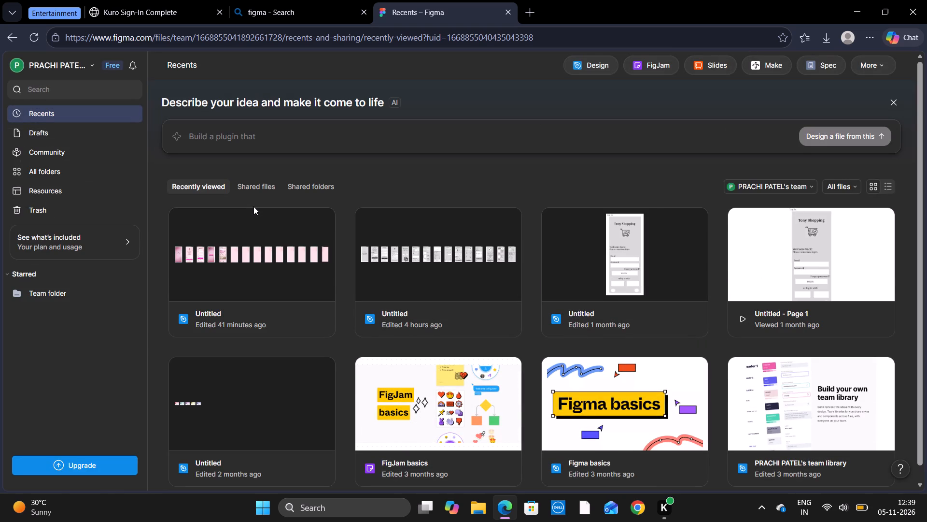
double_click(292, 243)
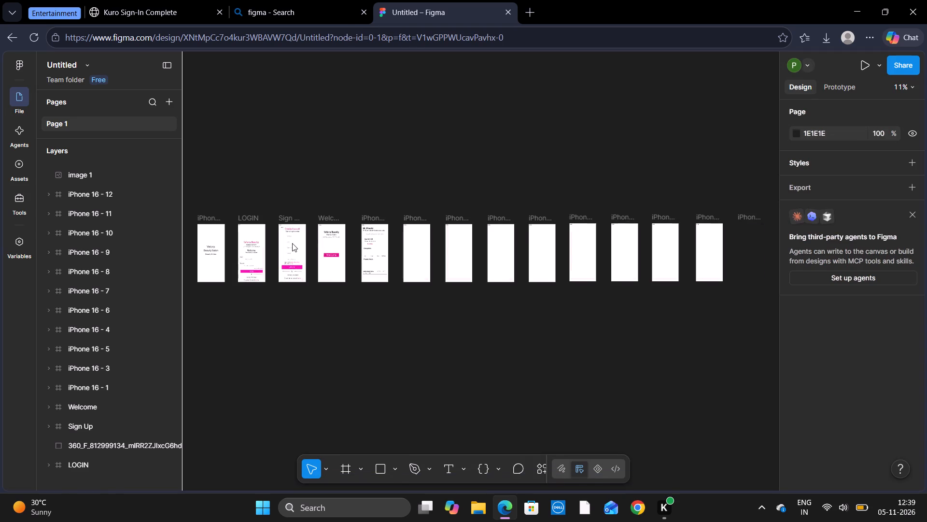
Add a "Home" text label under the house icon in the iPhone 16 - 3 frame, at about X 53, Y 801.
scroll(410, 303, up, 1)
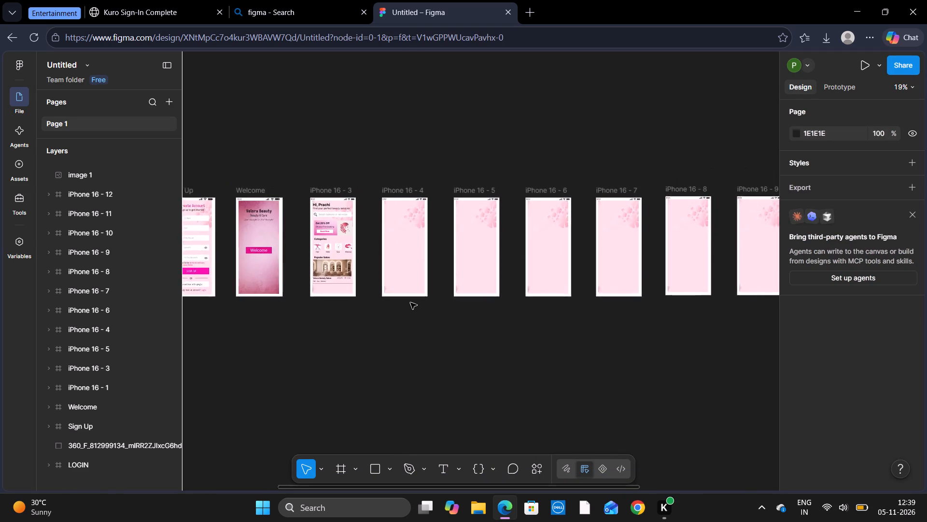
scroll(410, 303, up, 1)
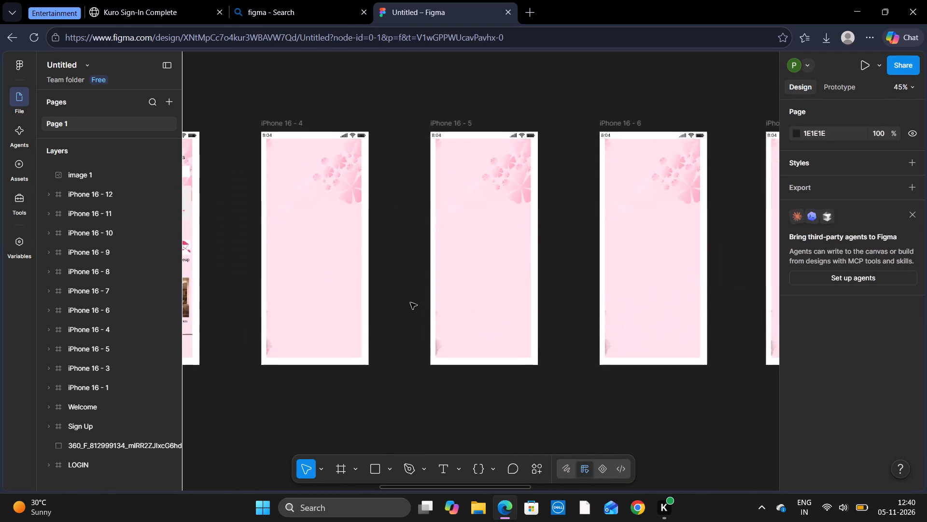
scroll(410, 303, right, 4)
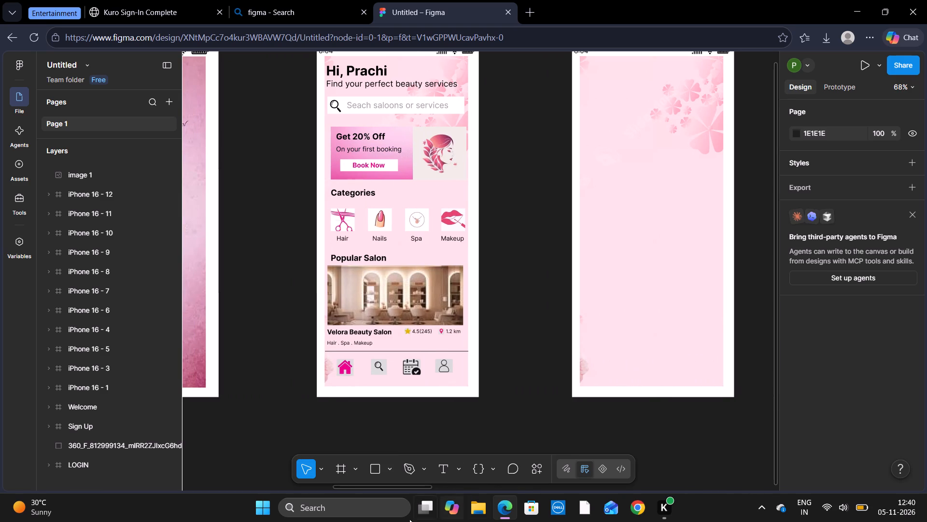
click(442, 478)
click(443, 473)
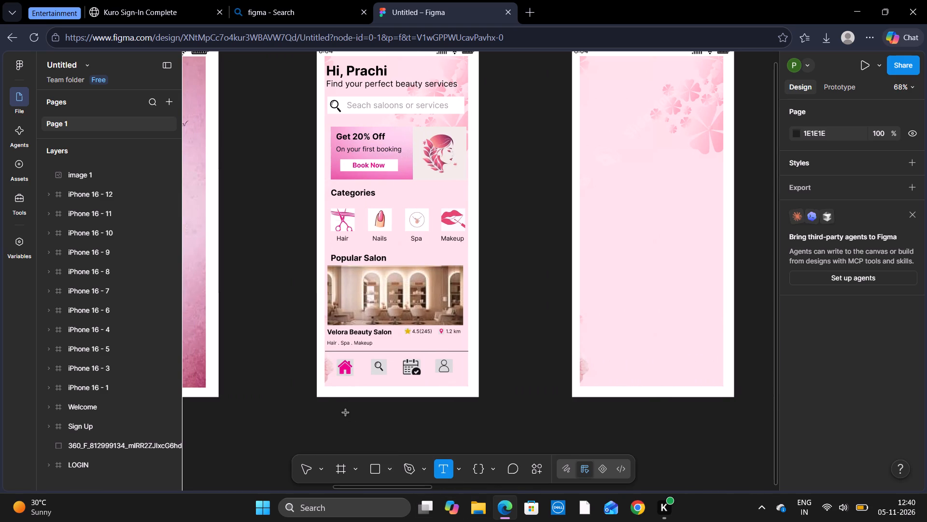
click(335, 382)
key(shift+h)
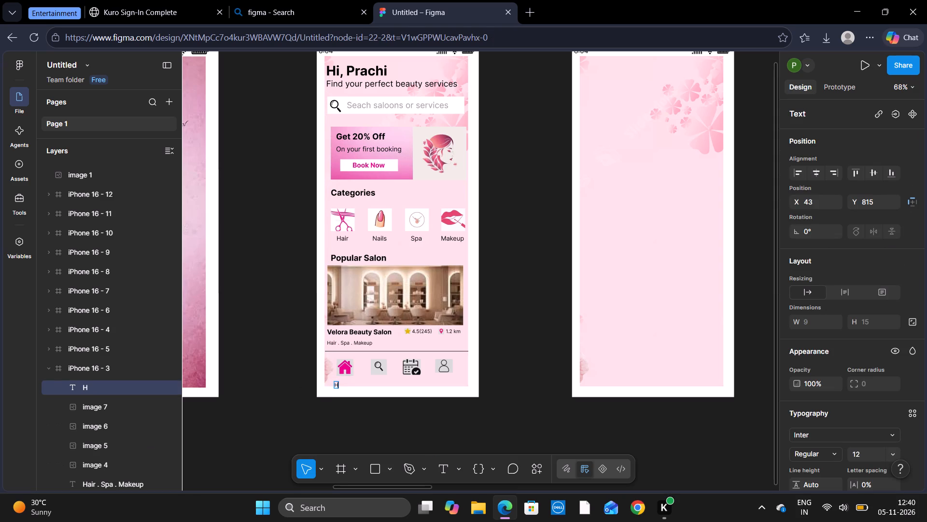
text(ome)
click(350, 390)
click(359, 392)
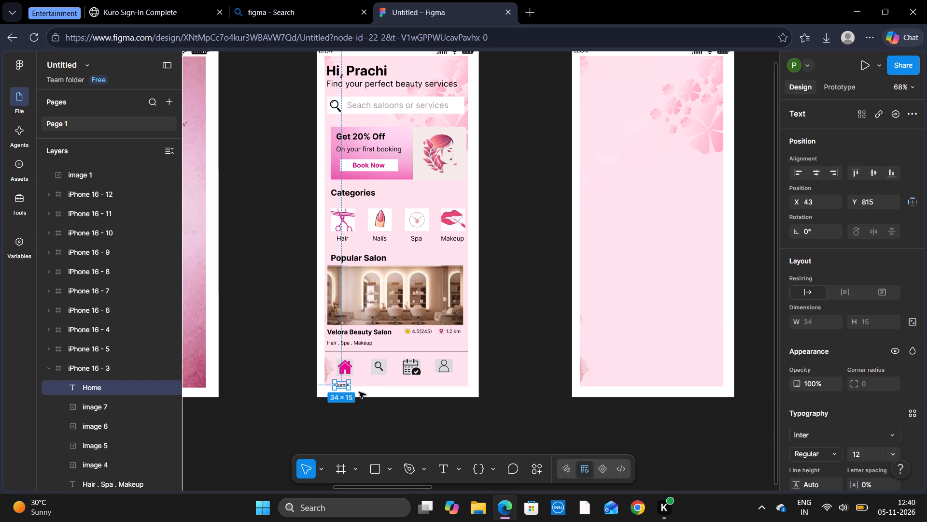
click(343, 385)
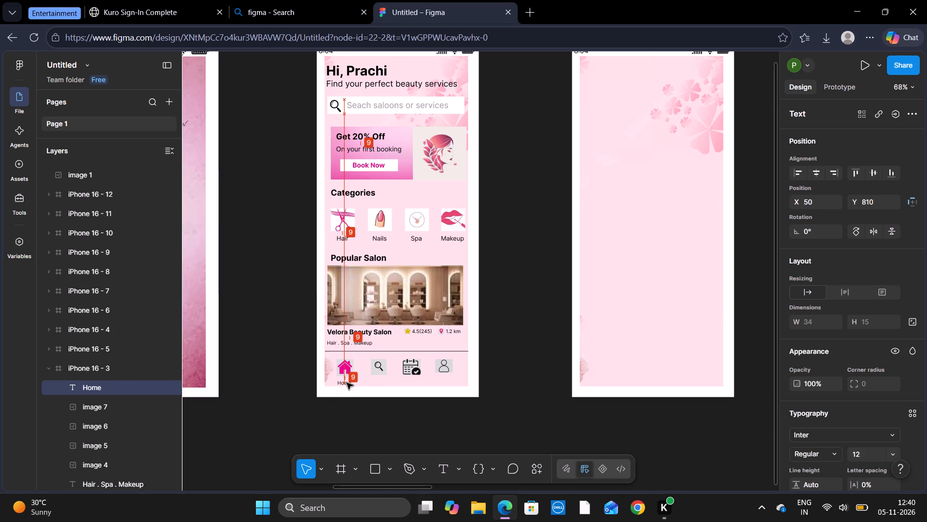
click(347, 383)
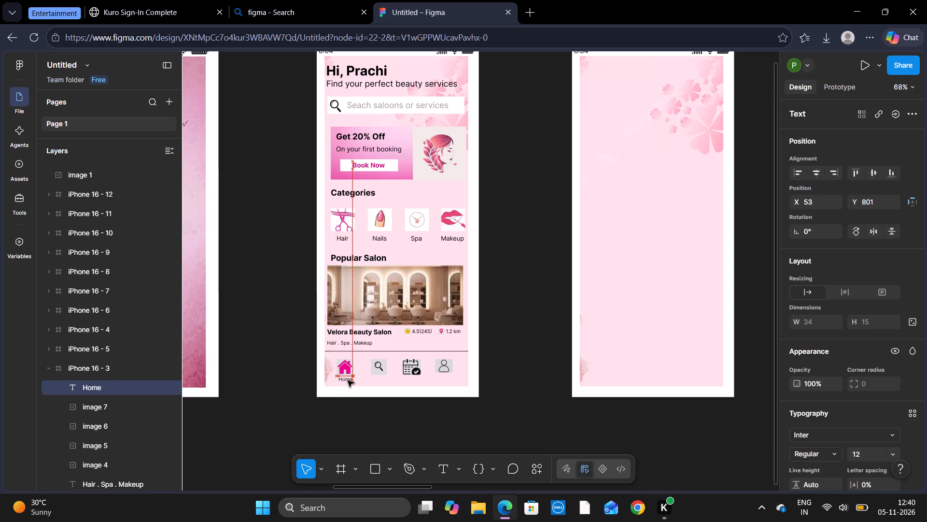
click(383, 426)
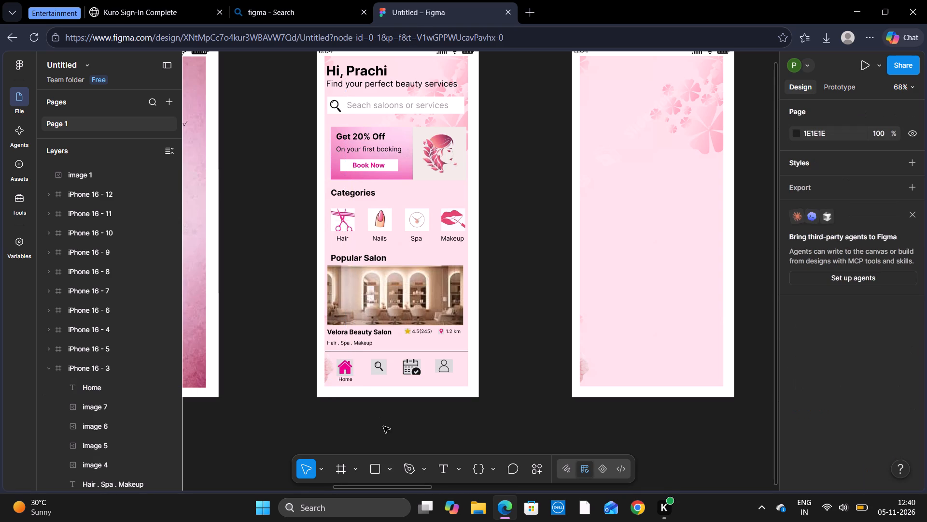
Add an "Explore" text label under the magnifier icon in the bottom navigation bar, at about X 128, Y 801.
click(446, 475)
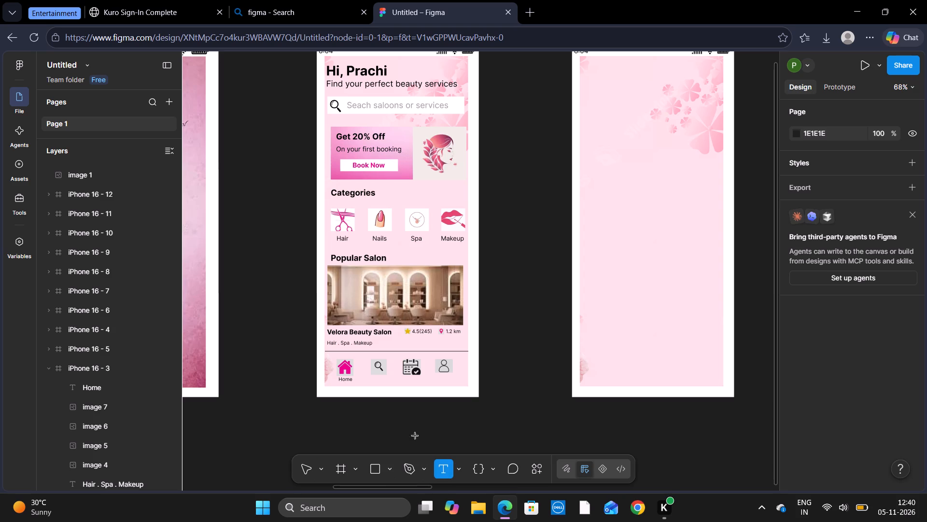
click(369, 379)
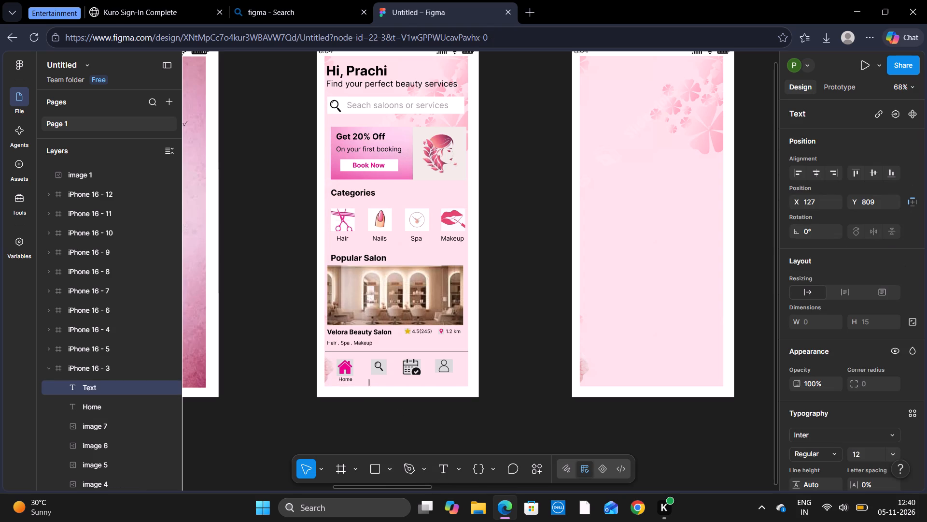
text(Explor)
key(e)
click(392, 390)
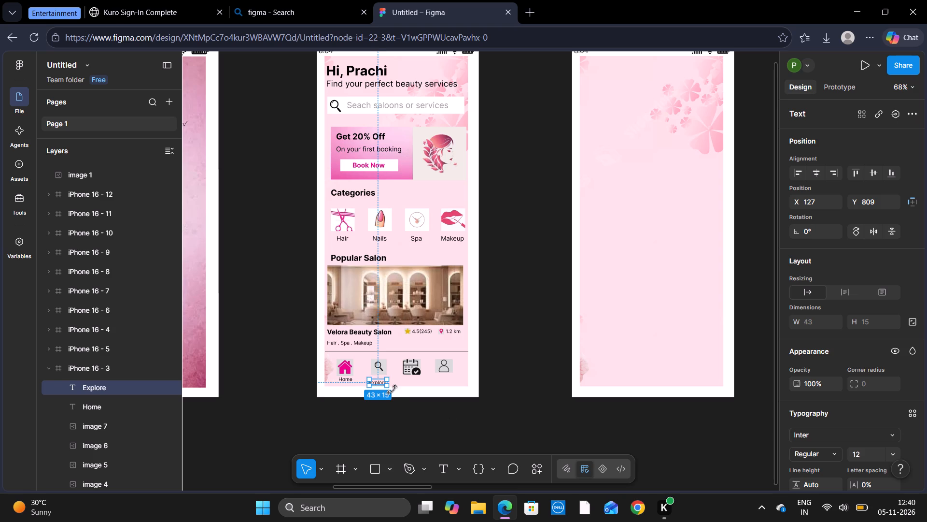
click(379, 382)
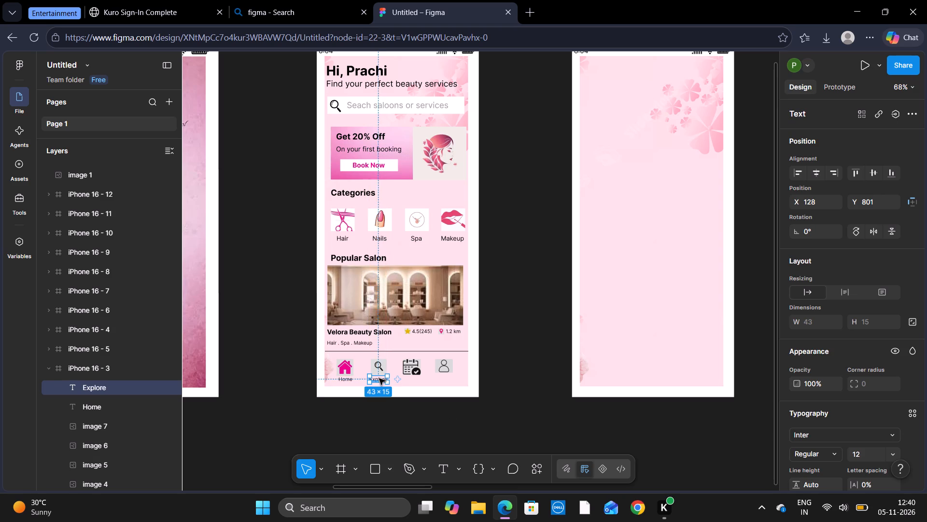
click(395, 415)
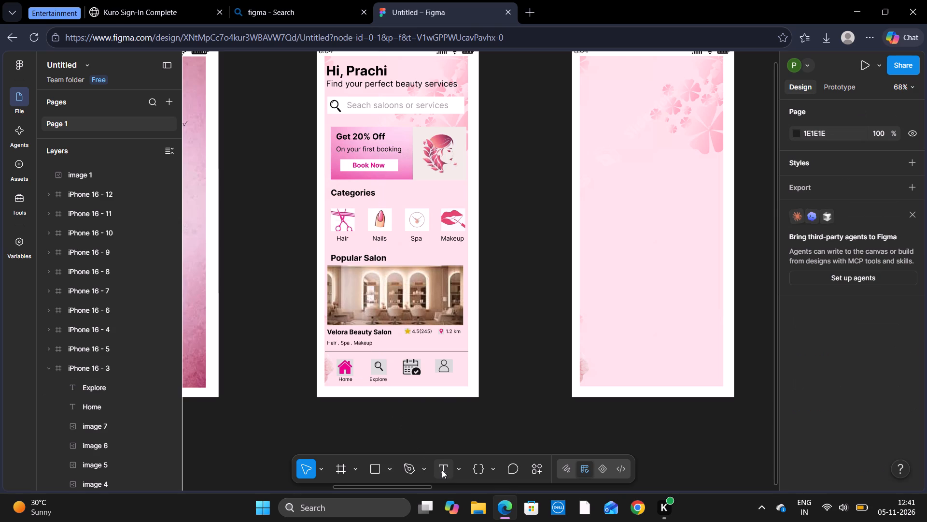
Add a "Booking" text label under the calendar icon in the bottom navigation bar, at about X 206, Y 801.
click(442, 470)
click(403, 378)
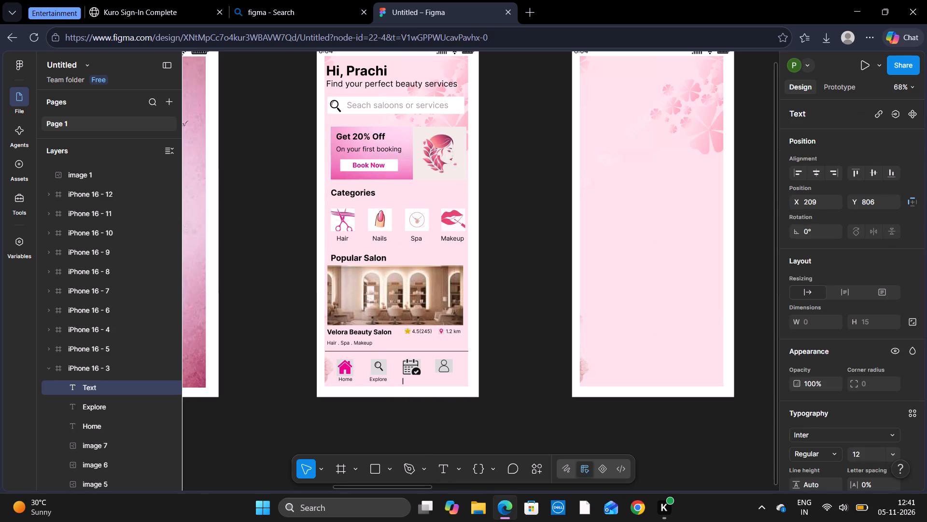
text(Booking)
click(421, 396)
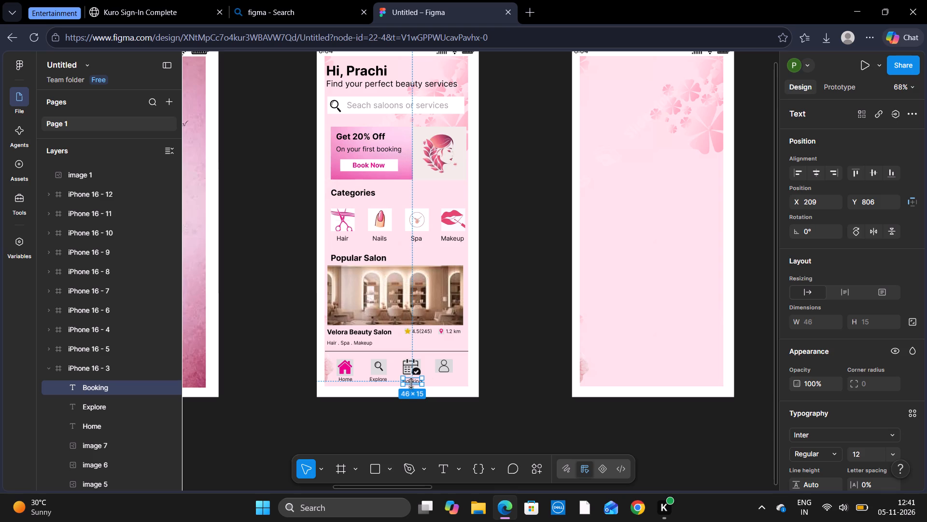
click(411, 383)
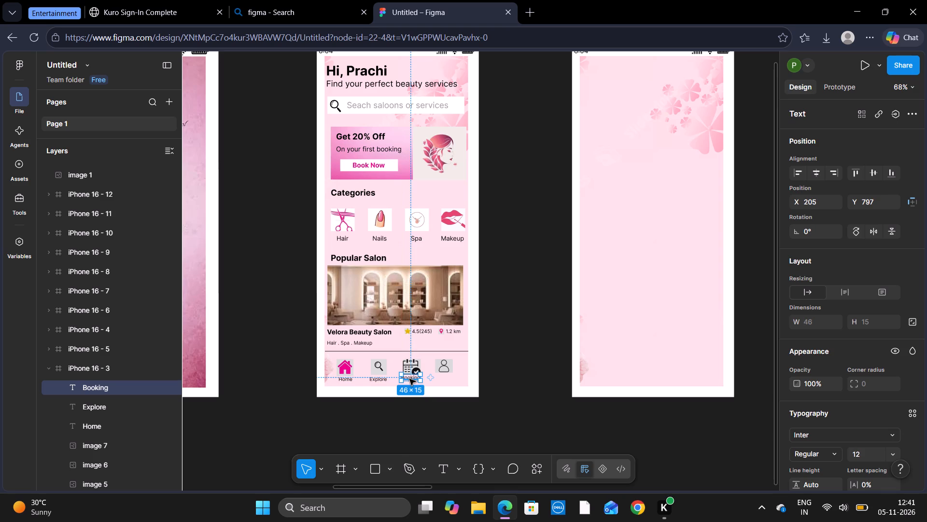
click(411, 376)
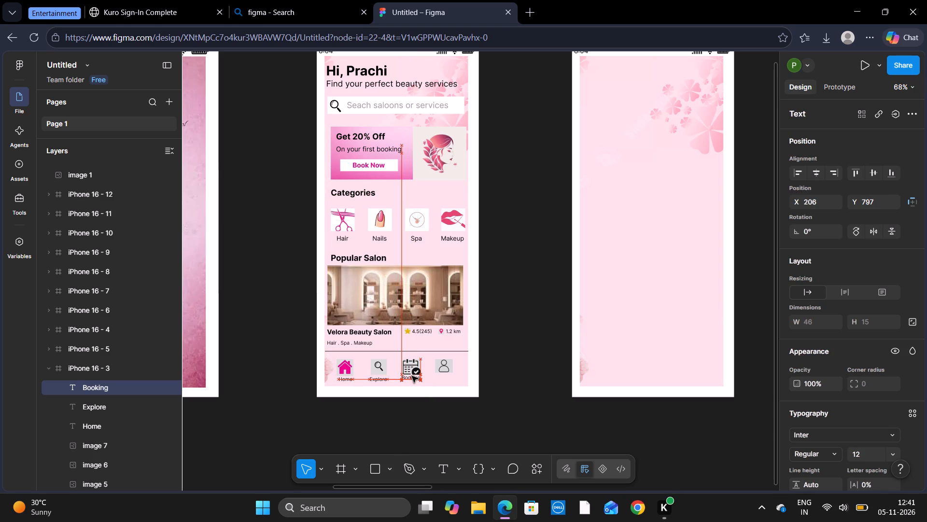
click(412, 376)
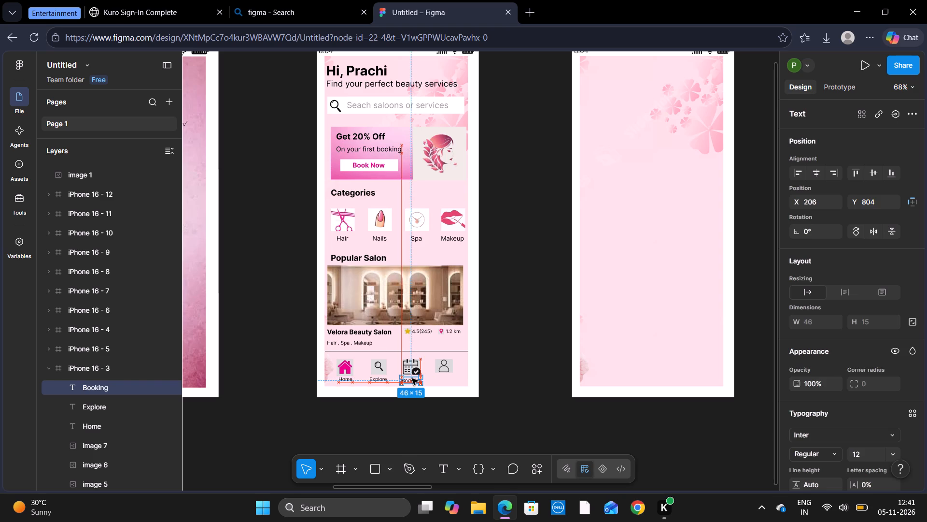
click(423, 416)
Add a "Profile" text label under the person icon in the bottom navigation bar, at about X 287, Y 801.
click(444, 469)
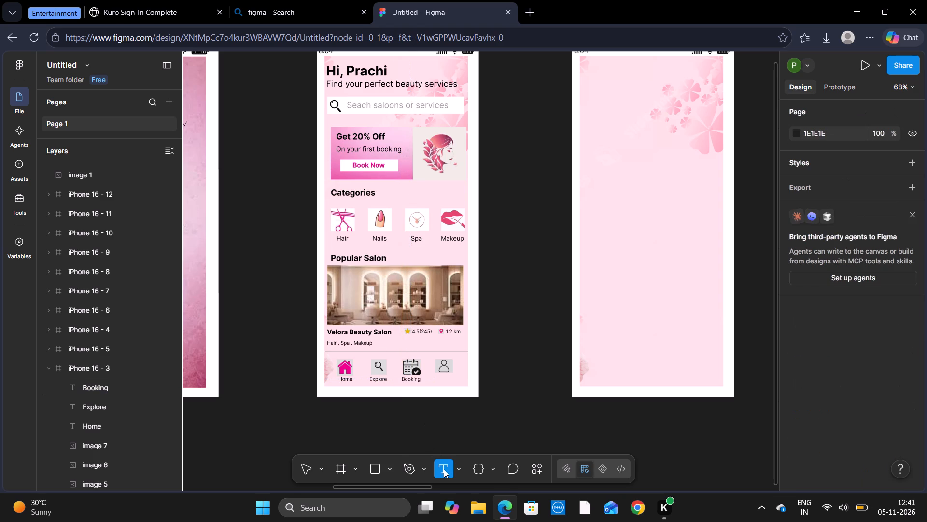
click(441, 377)
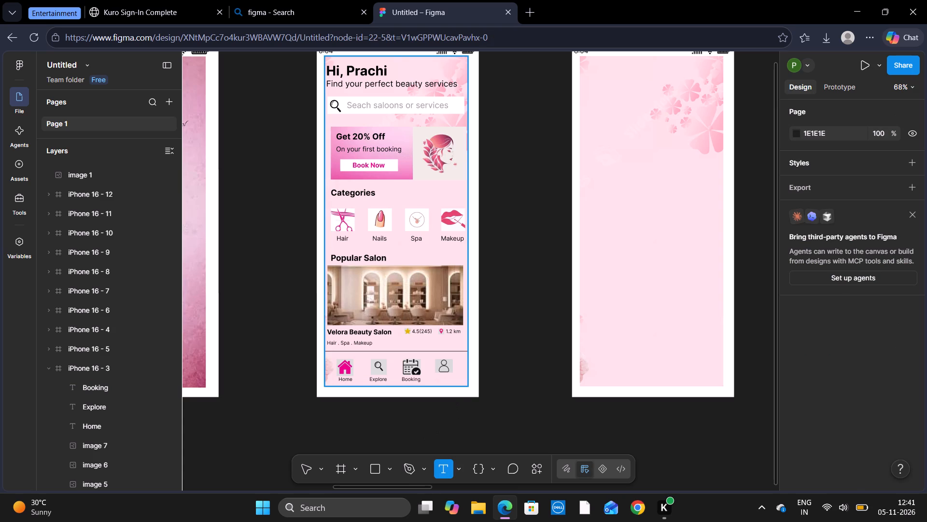
key(shift+p)
text(rofile)
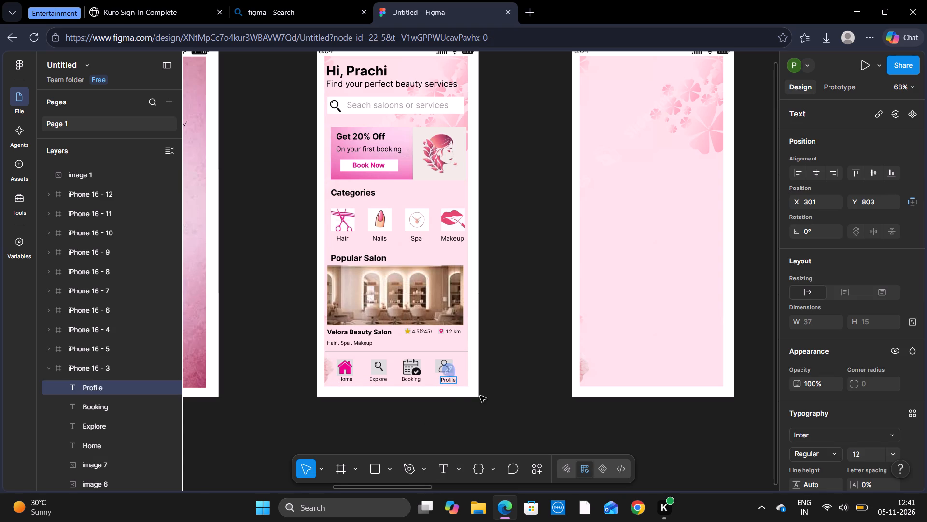
click(465, 391)
drag(448, 381, 444, 379)
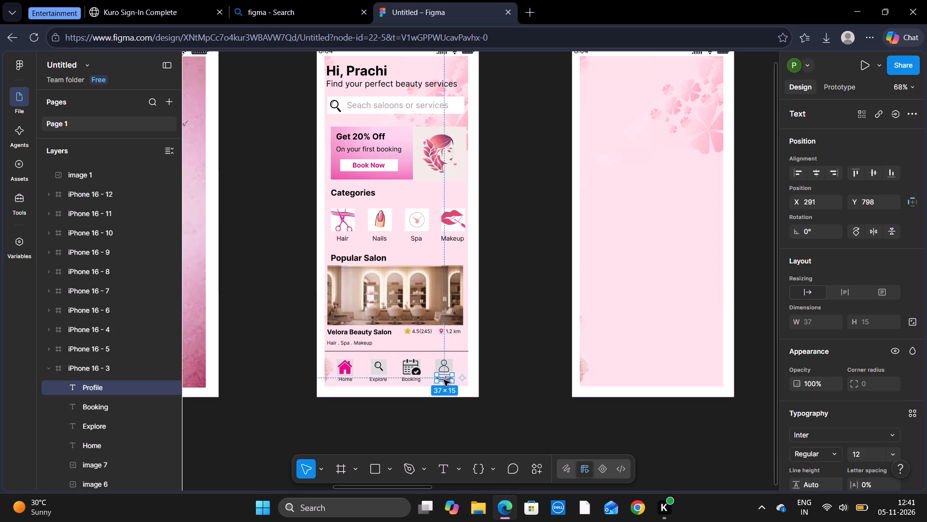
click(446, 378)
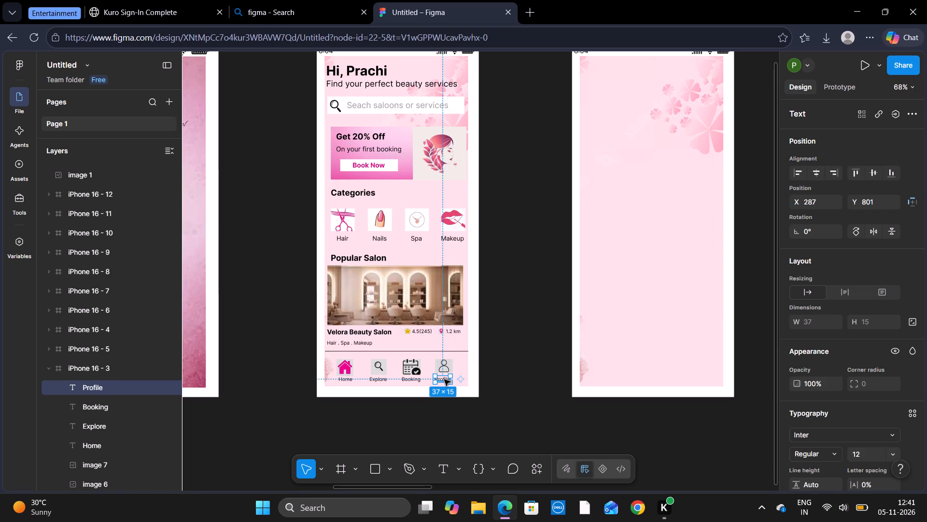
click(506, 413)
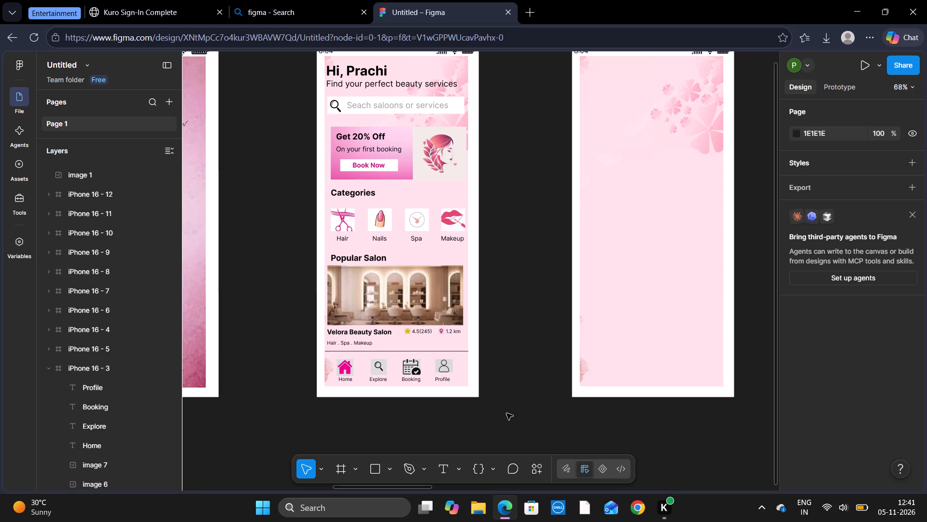
Change the status bar time in the iPhone 16 - 4 frame to 8:05.
scroll(631, 347, up, 1)
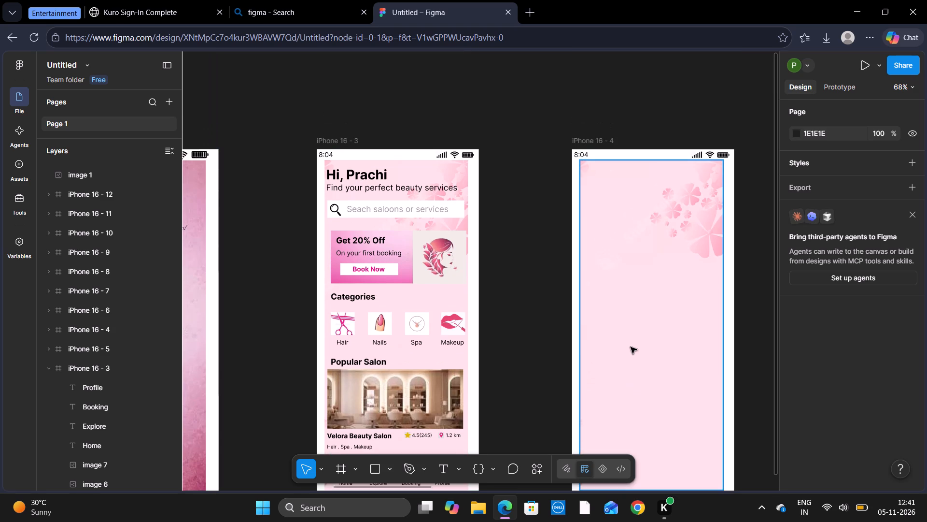
scroll(631, 347, up, 1)
scroll(631, 347, down, 1)
scroll(558, 301, right, 1)
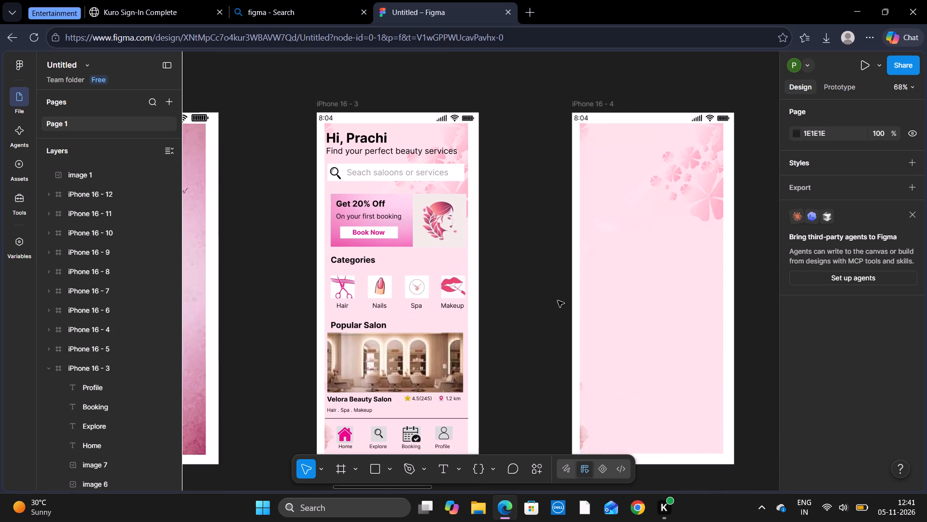
scroll(558, 301, right, 1)
scroll(558, 301, left, 4)
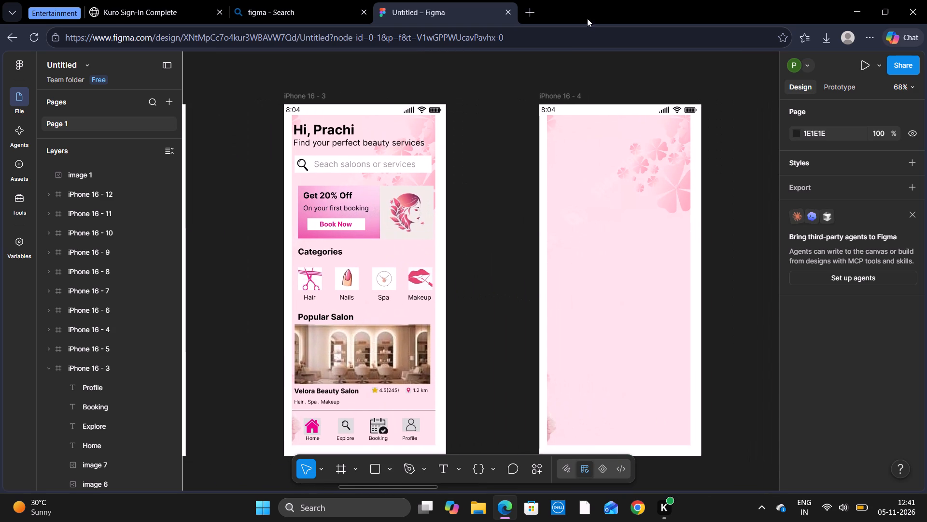
click(444, 465)
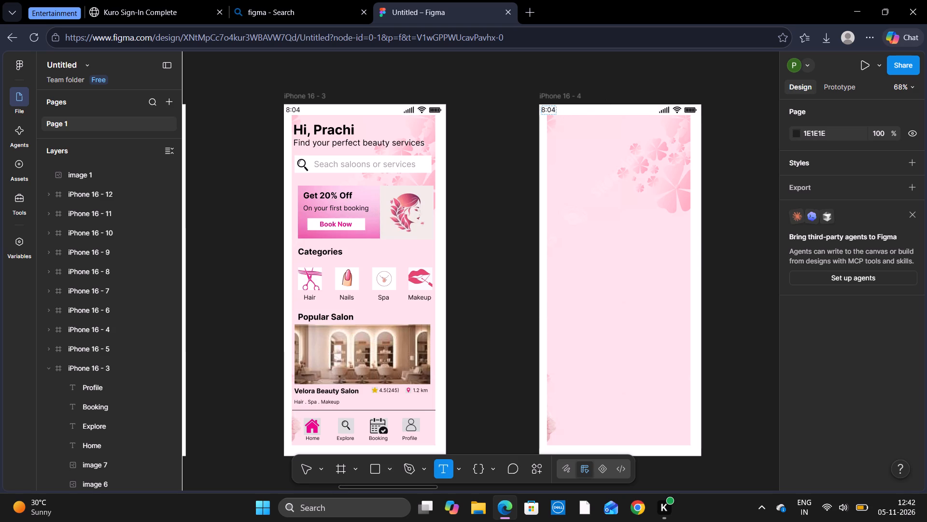
click(555, 111)
key(BackSpace)
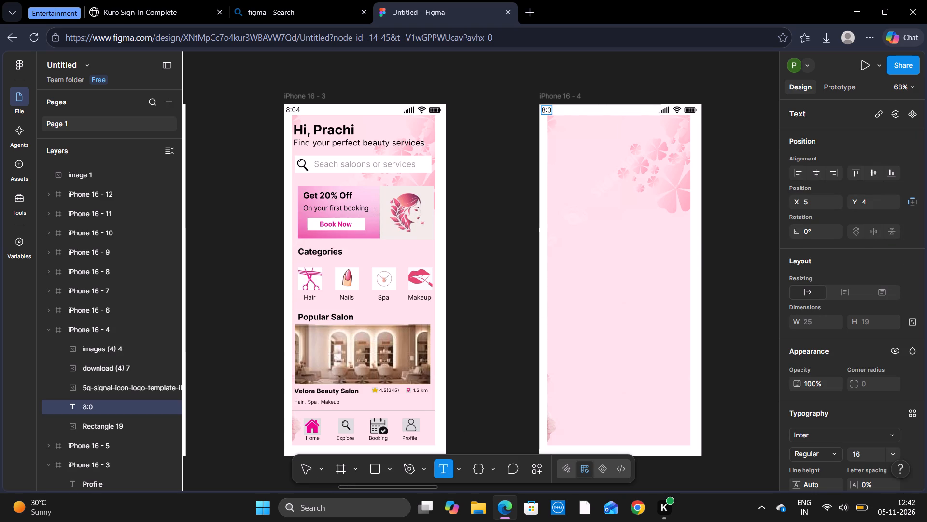
key(5)
key(Return)
click(758, 191)
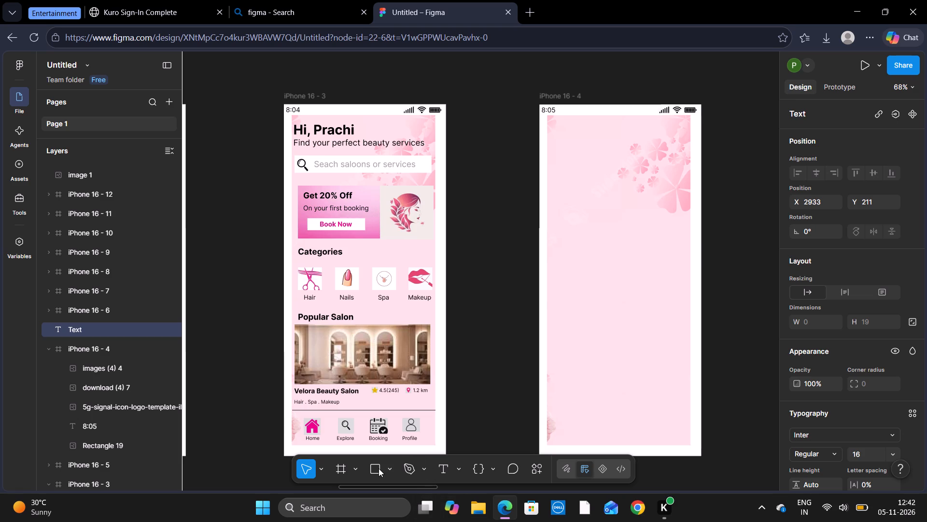
Duplicate the black back arrow at the top of the Sign Up frame.
scroll(342, 224, right, 7)
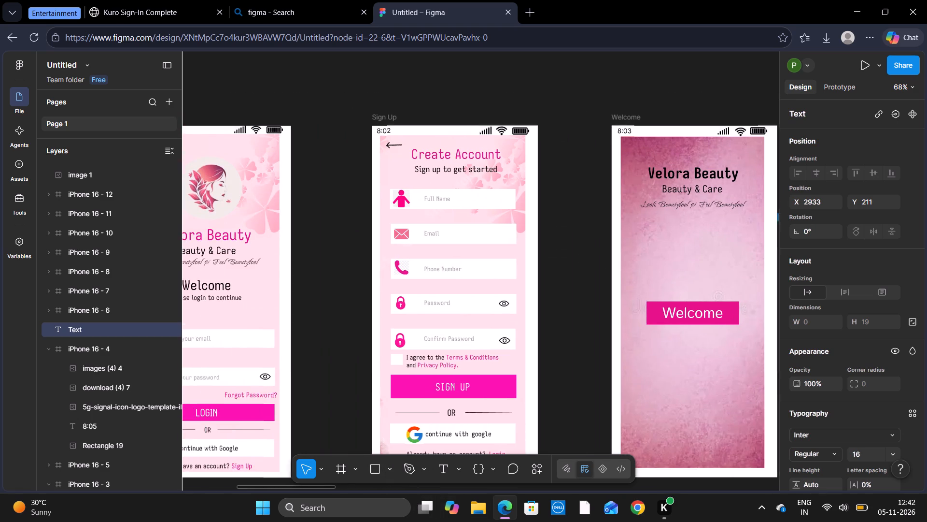
scroll(342, 224, right, 1)
scroll(342, 224, down, 1)
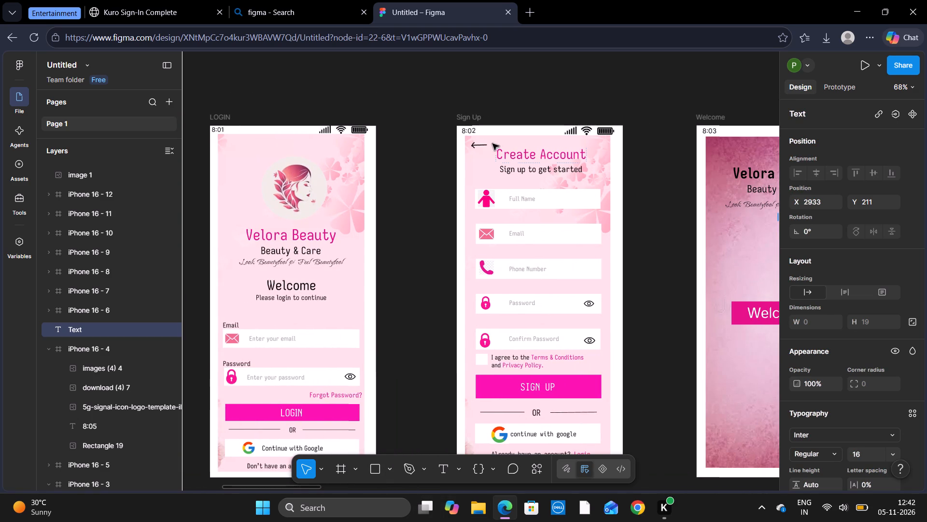
click(478, 145)
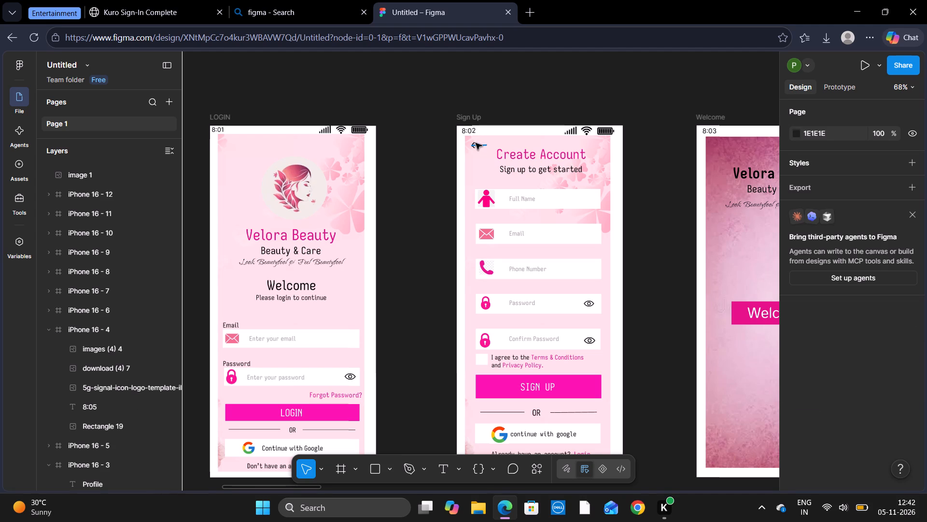
key(ctrl+c)
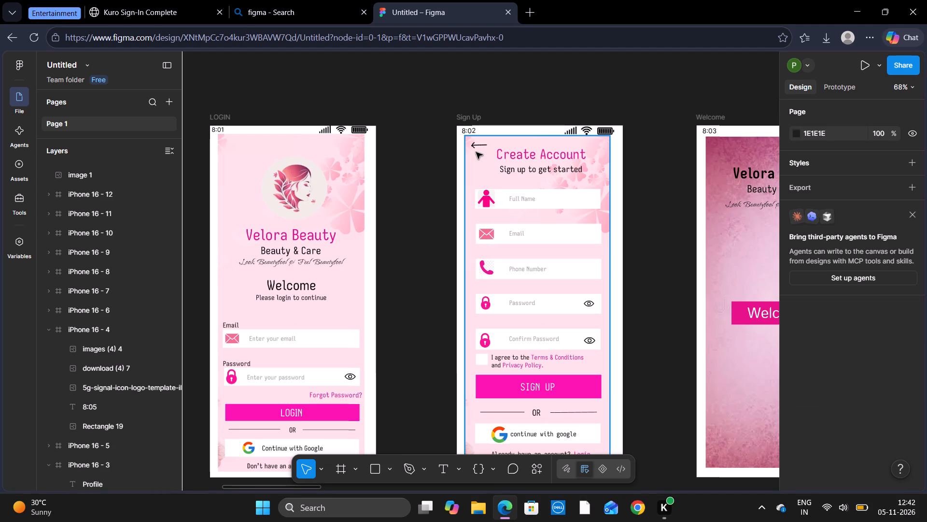
click(480, 144)
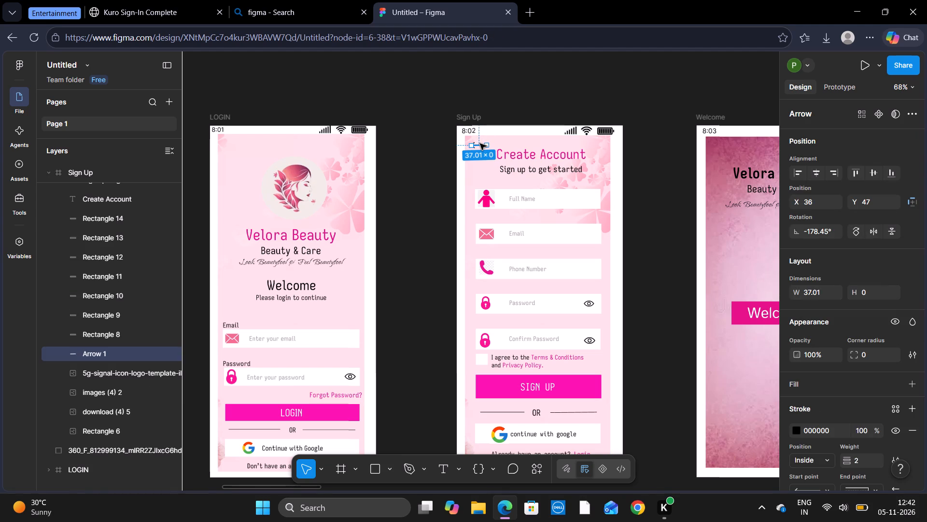
key(ctrl+c)
key(ctrl+v)
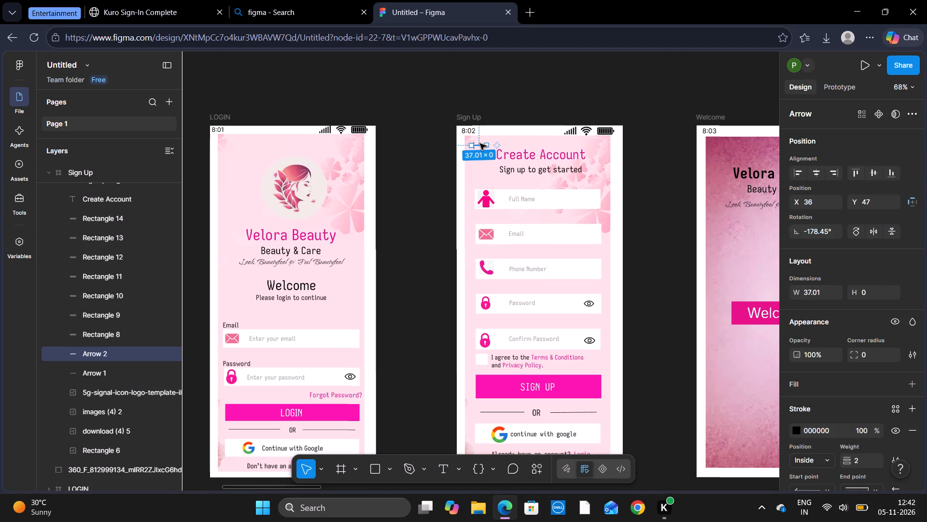
Move the duplicated back arrow into the iPhone 16 - 4 frame, just below the 8:05 time and slightly inside the pink background's left edge.
drag(480, 144, 762, 181)
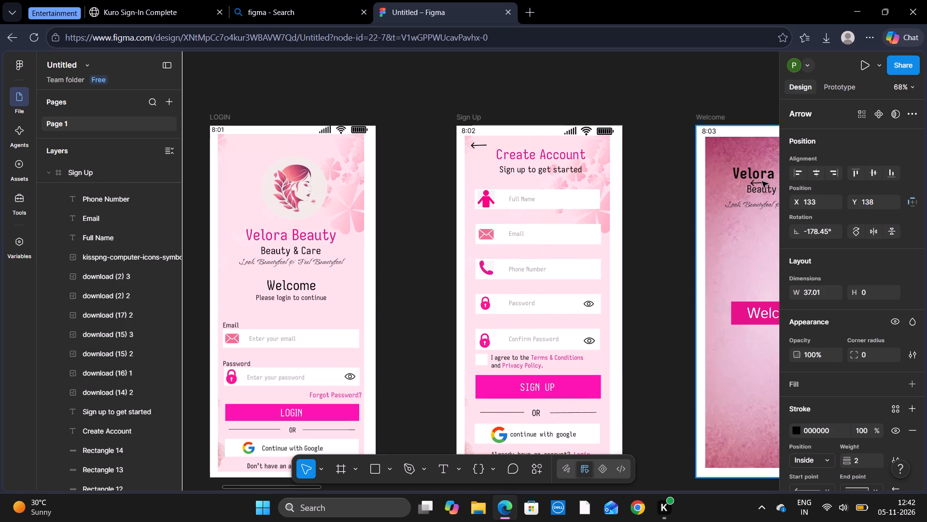
drag(762, 181, 660, 143)
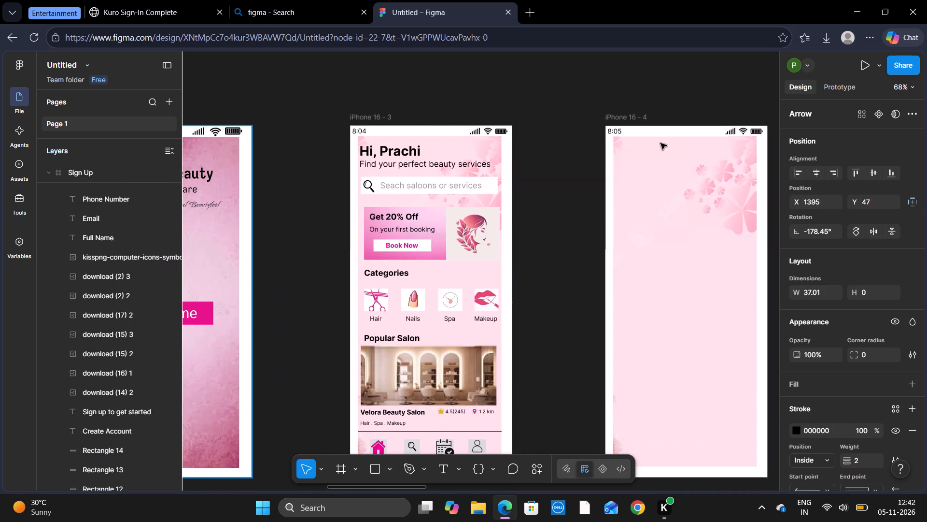
drag(660, 143, 625, 145)
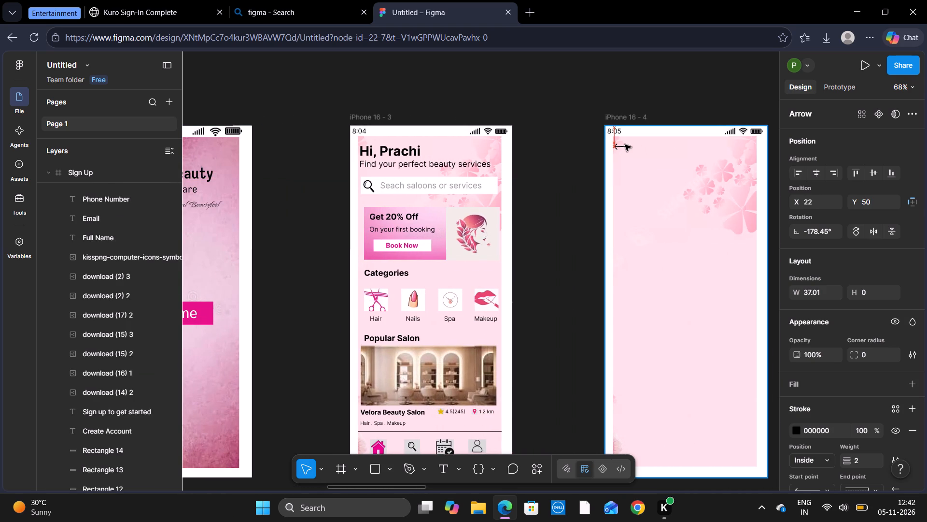
drag(625, 145, 625, 145)
click(581, 171)
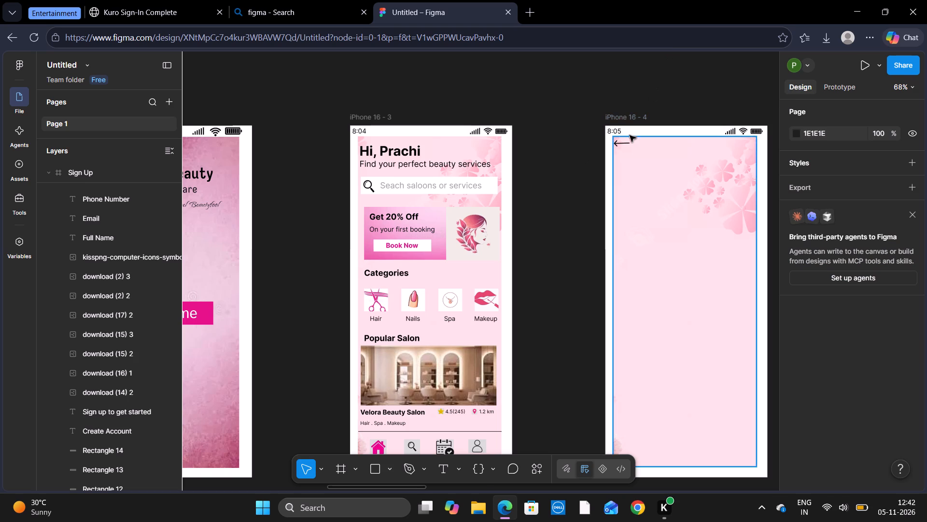
drag(621, 144, 630, 144)
click(653, 93)
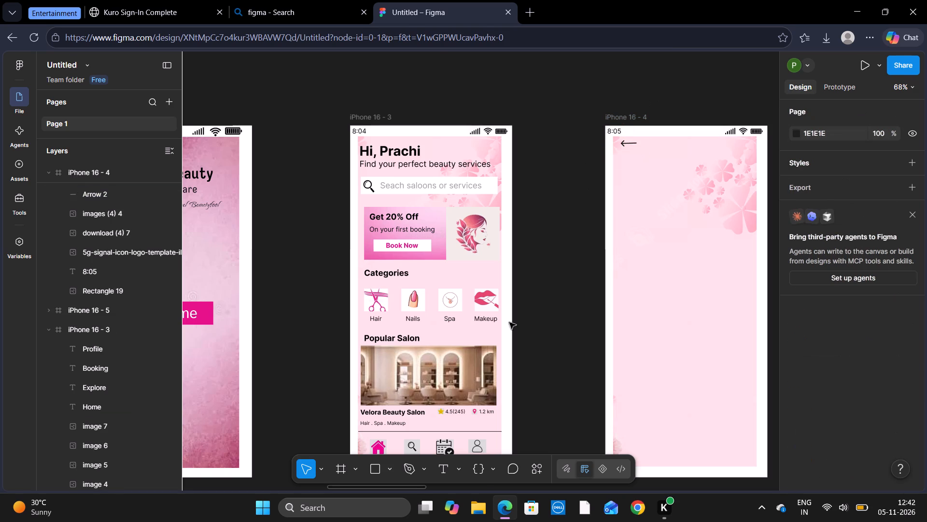
Place an empty text layer beside the back arrow in iPhone 16 - 4, at about X 96, Y 42, styled Bold at size 24.
click(441, 467)
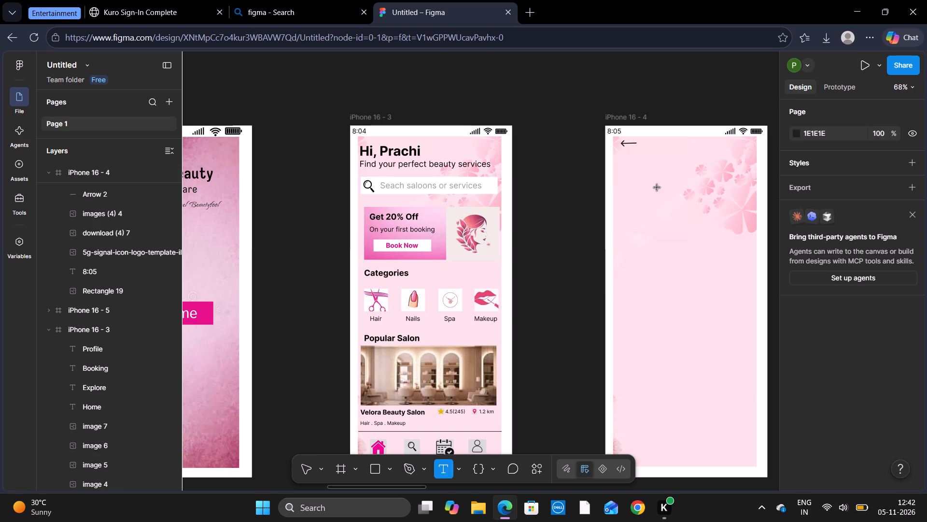
click(645, 143)
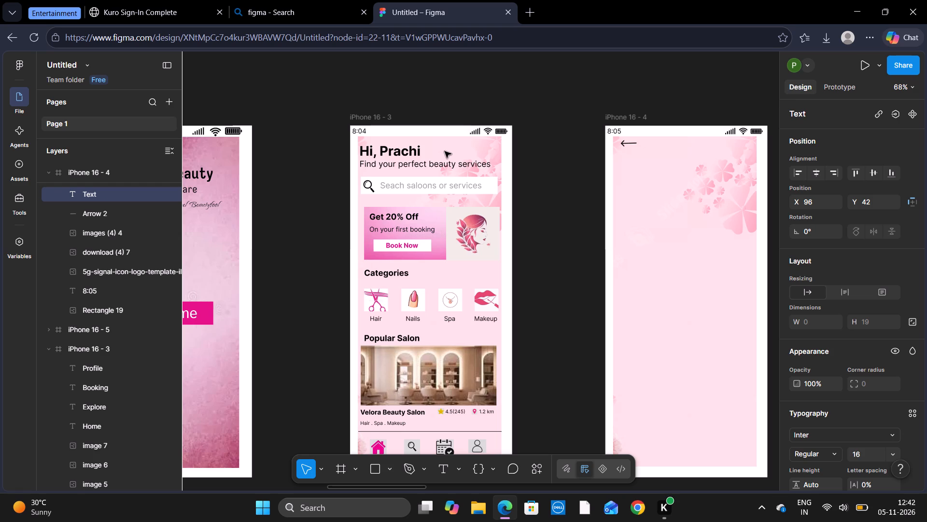
click(892, 450)
click(878, 345)
click(837, 451)
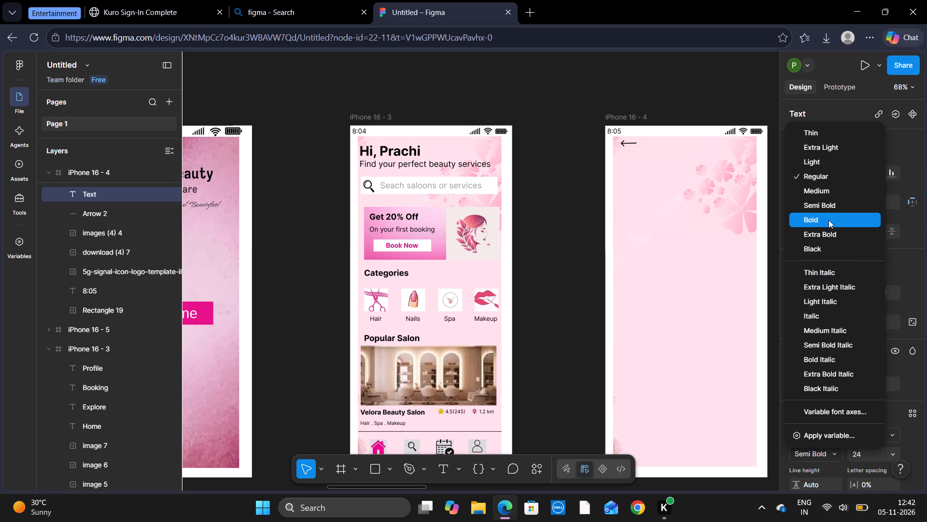
click(829, 220)
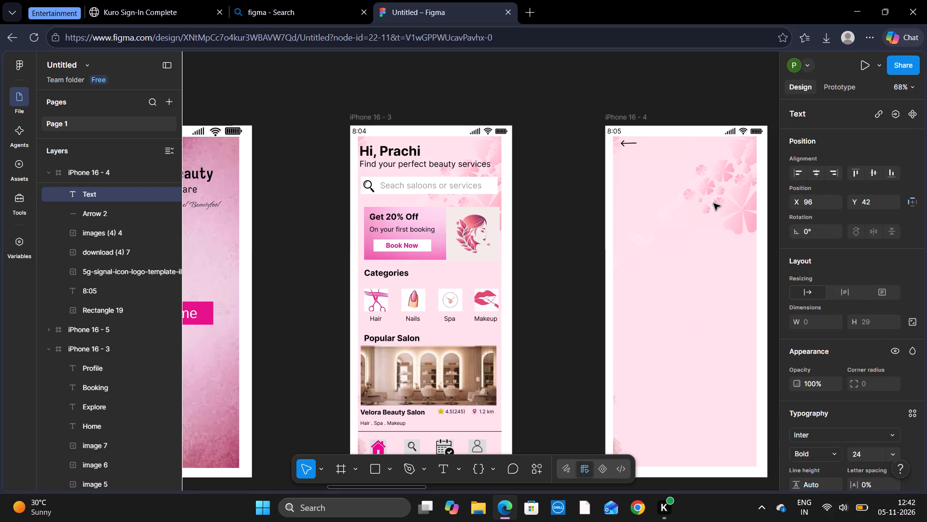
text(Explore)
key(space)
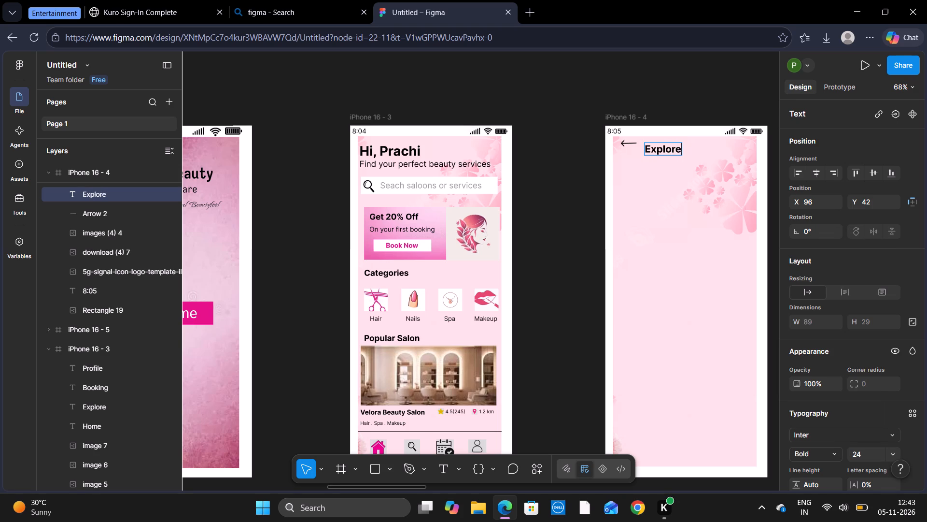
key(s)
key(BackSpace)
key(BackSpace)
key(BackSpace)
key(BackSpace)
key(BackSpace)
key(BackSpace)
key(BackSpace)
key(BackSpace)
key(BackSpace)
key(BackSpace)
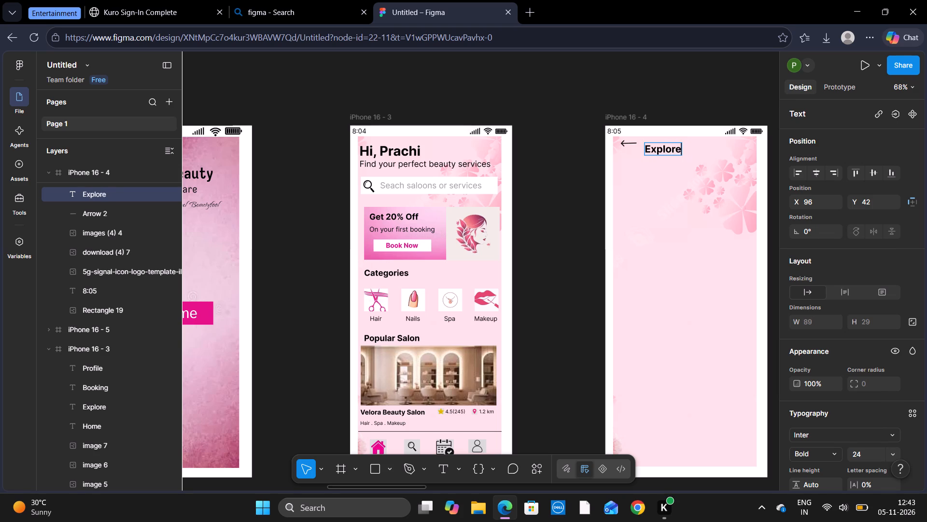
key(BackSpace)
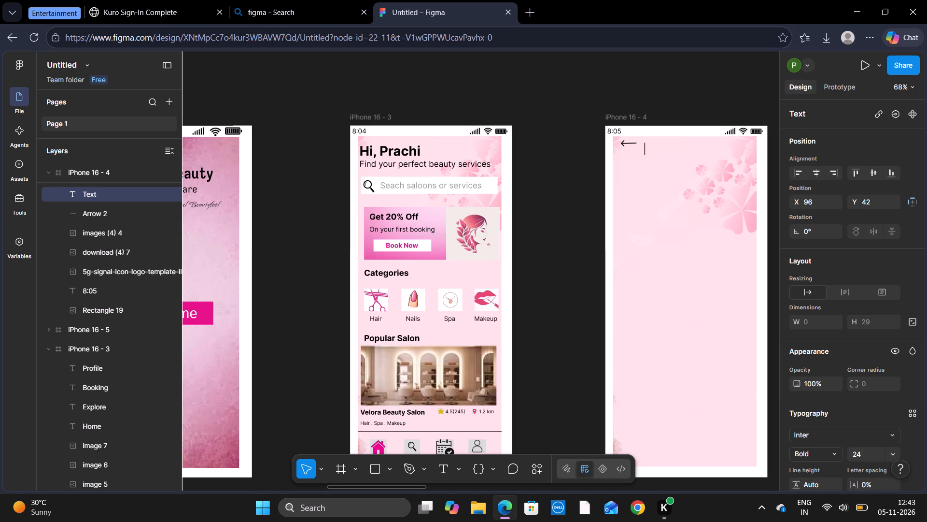
Set the empty text layer's font size to 20 and enter "Explore Salons" as the heading.
click(897, 454)
click(885, 334)
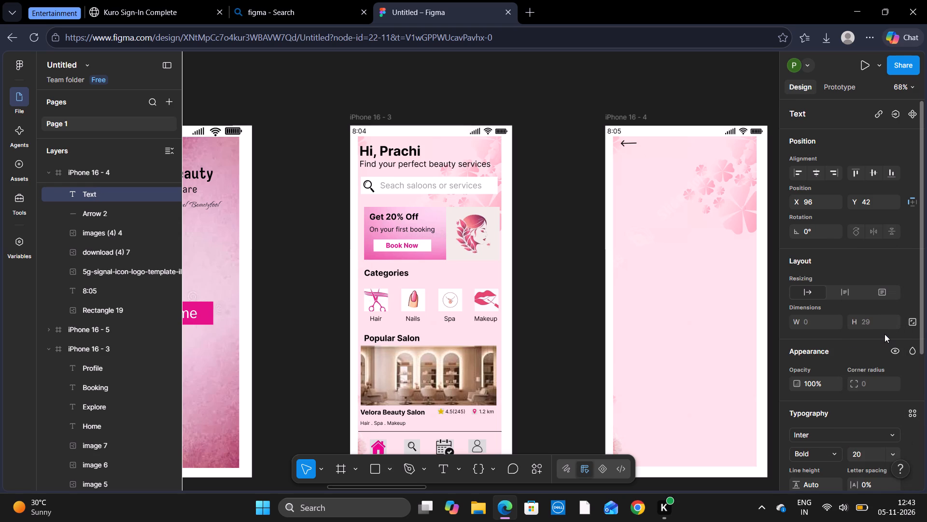
key(shift+e)
text(xplore Salon)
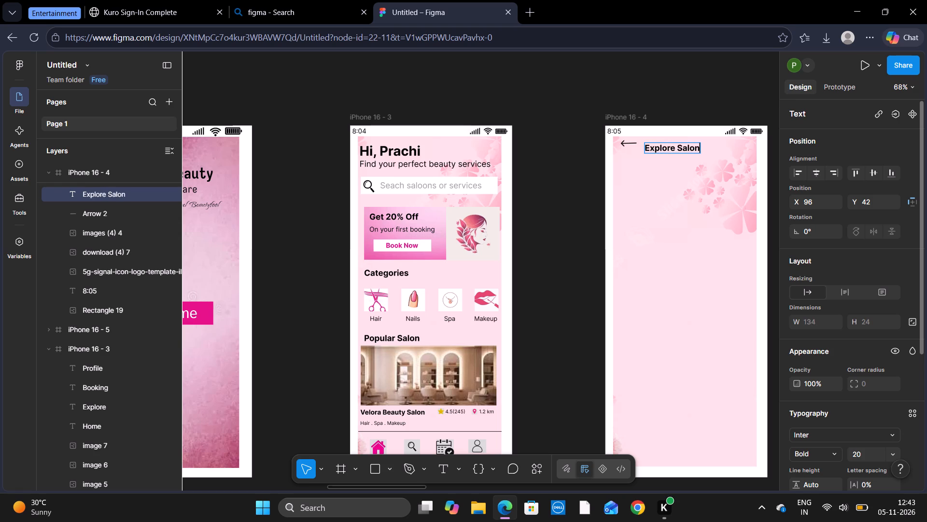
key(s)
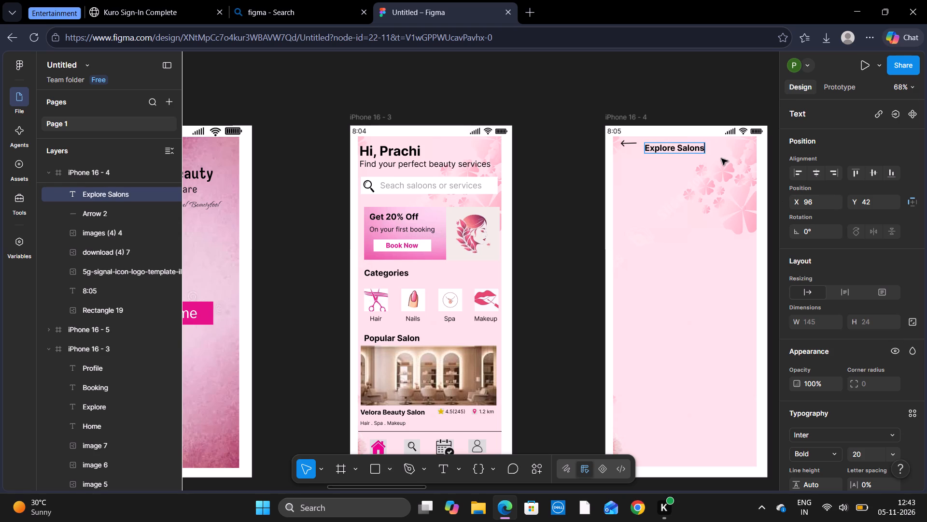
click(719, 158)
Move the "Explore Salons" heading level with the back arrow, to about X 87, Y 31.
drag(692, 145, 685, 140)
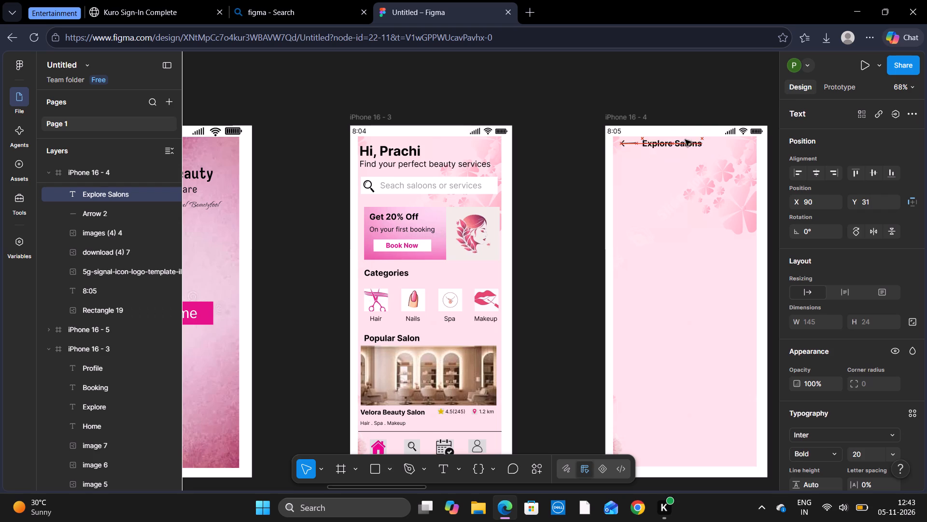
drag(685, 140, 688, 141)
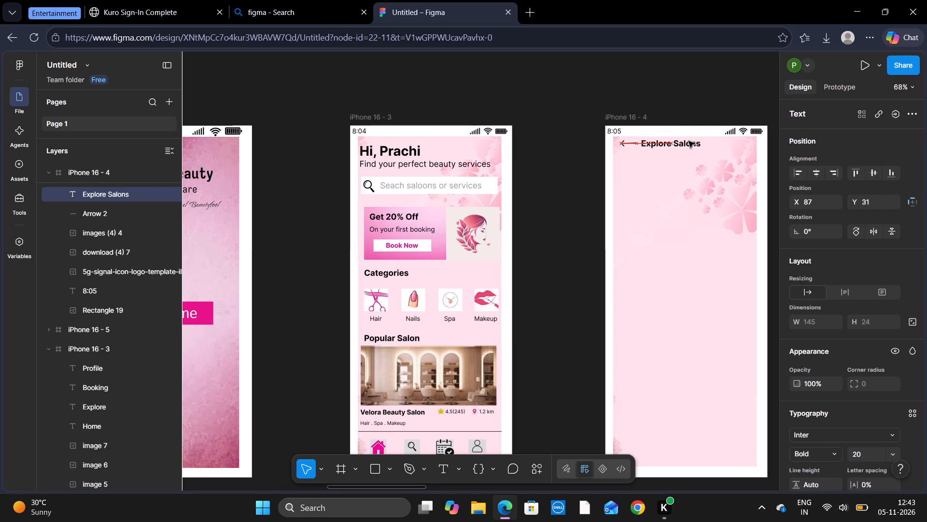
click(715, 81)
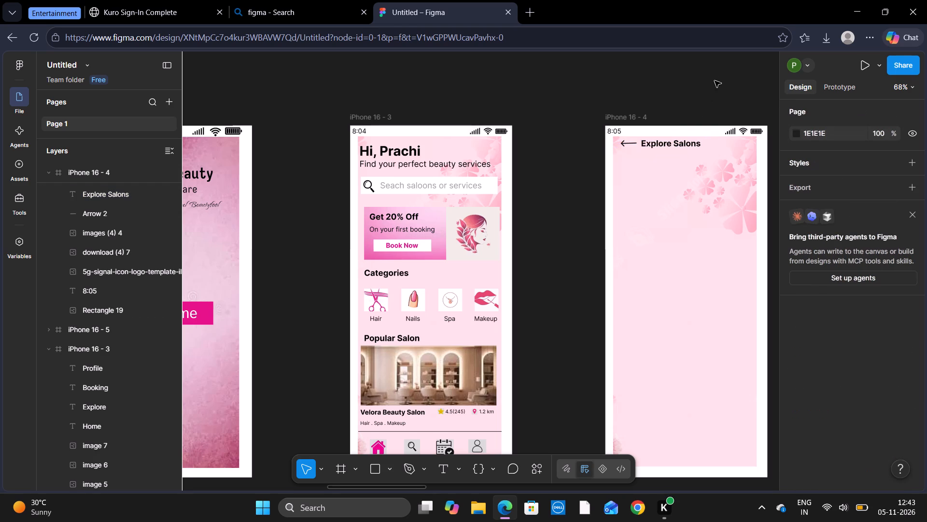
Duplicate the white search bar rectangle from iPhone 16 - 3 into iPhone 16 - 4, below the "Explore Salons" heading at about X 27, Y 74.
click(489, 188)
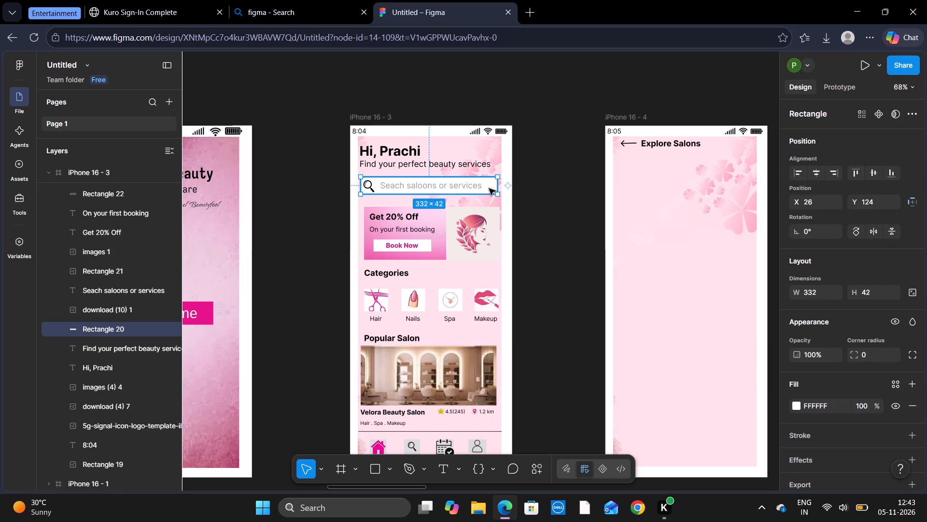
key(ctrl+c)
key(ctrl+v)
drag(489, 188, 618, 197)
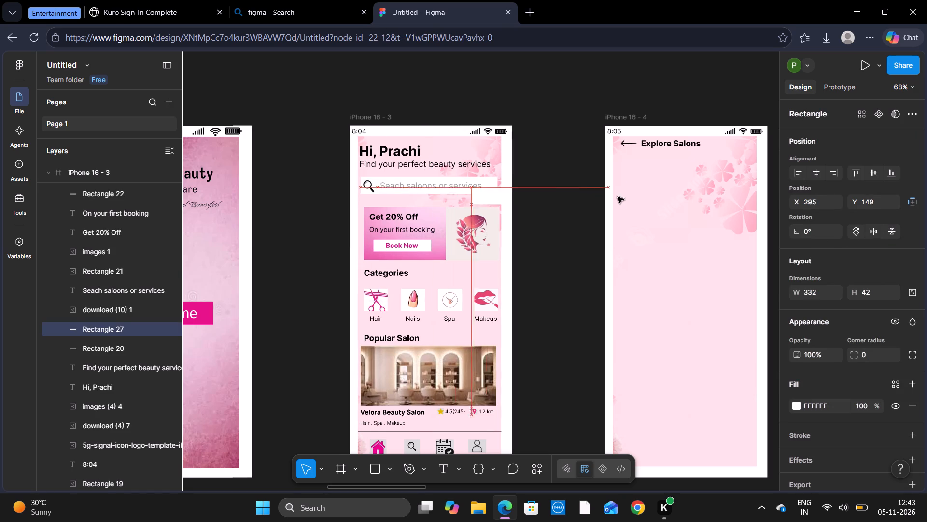
drag(618, 197, 733, 166)
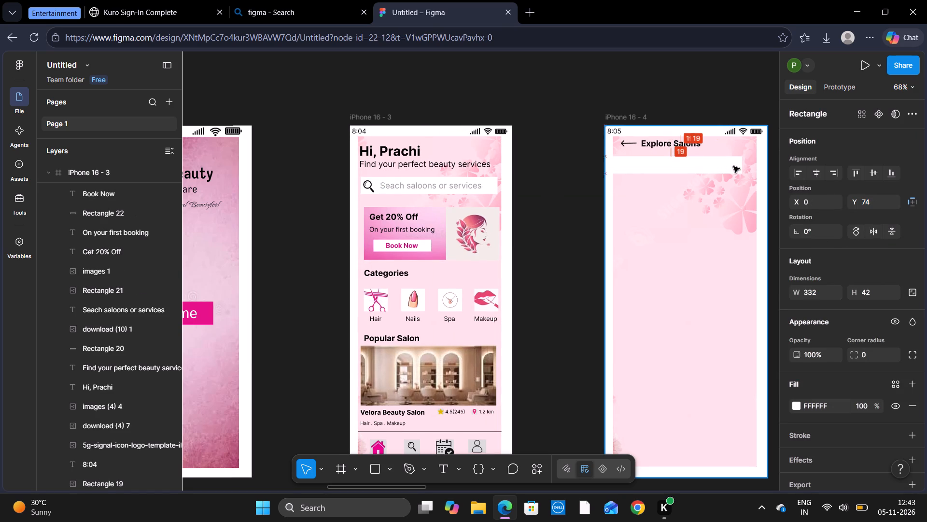
drag(733, 166, 743, 178)
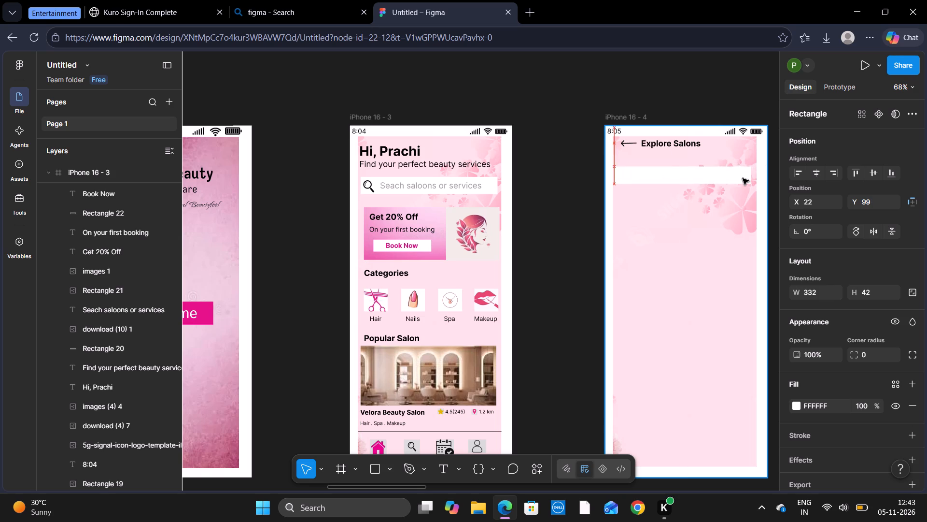
drag(743, 178, 743, 170)
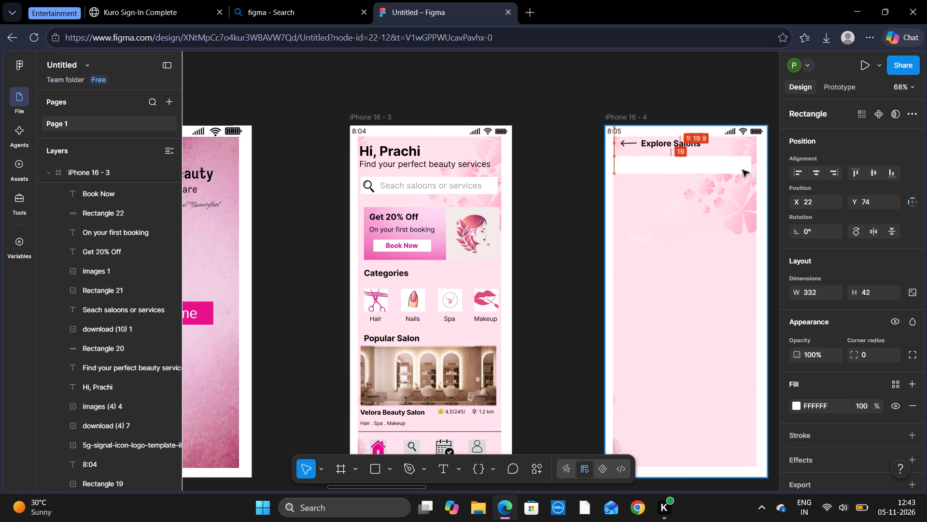
drag(743, 170, 744, 170)
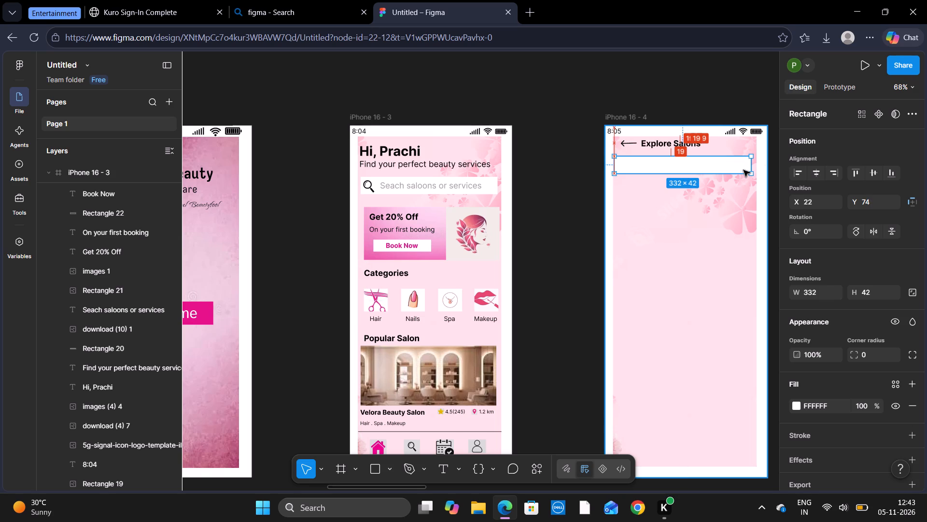
drag(744, 170, 745, 170)
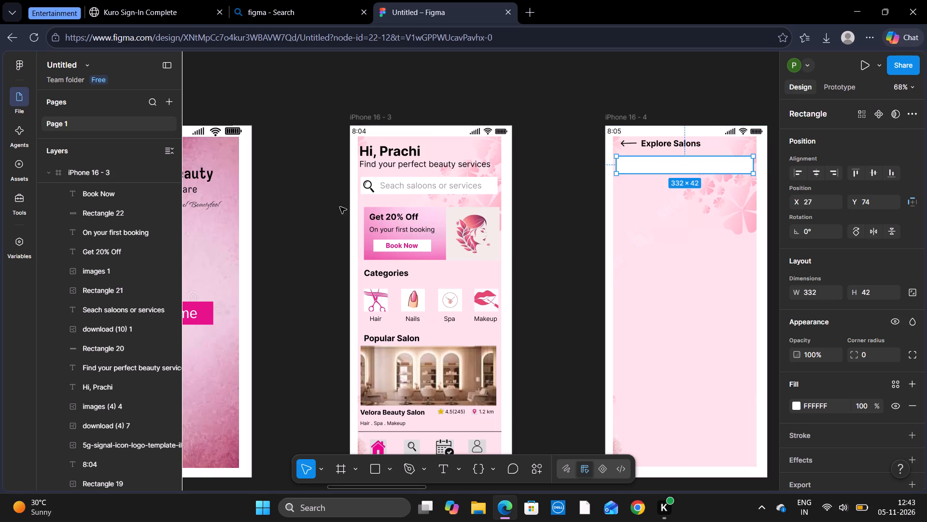
Duplicate the magnifier icon from iPhone 16 - 3 into the new search bar's left end in iPhone 16 - 4, about X 27, Y 81.
click(369, 184)
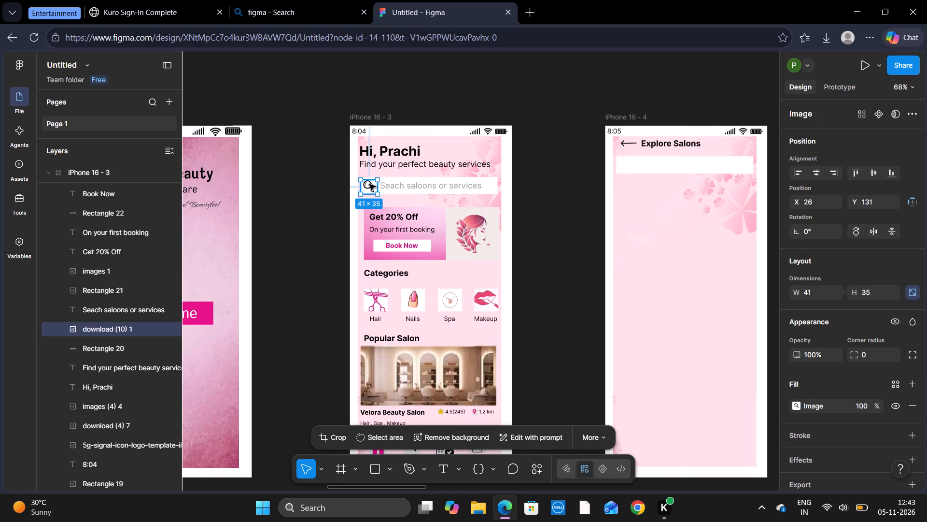
key(ctrl+c)
key(ctrl+v)
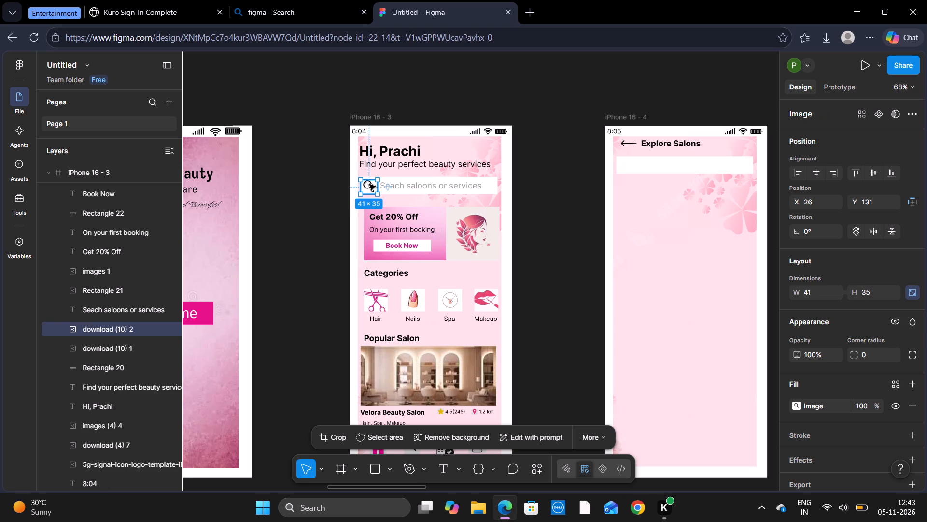
drag(369, 184, 625, 163)
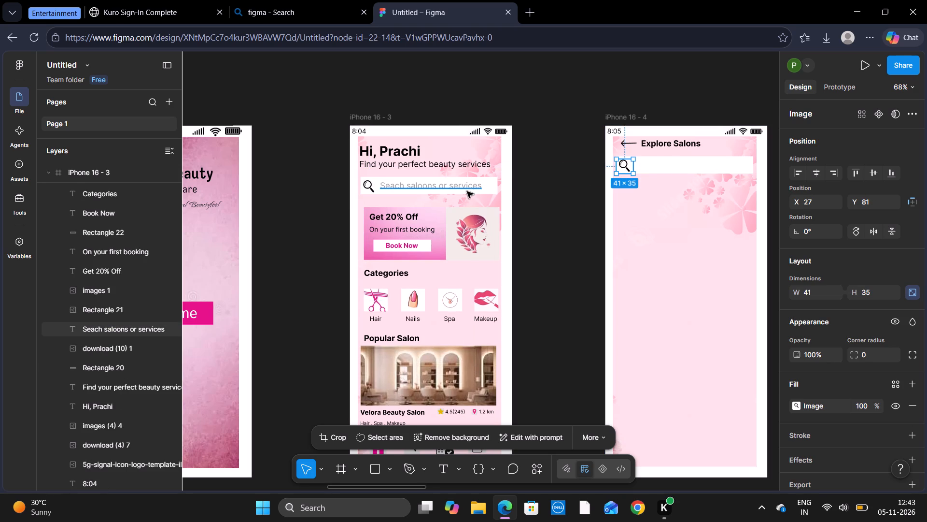
Duplicate the "Seach saloons or services" placeholder from iPhone 16 - 3 into iPhone 16 - 4's search bar, at about X 68, Y 83.
click(459, 187)
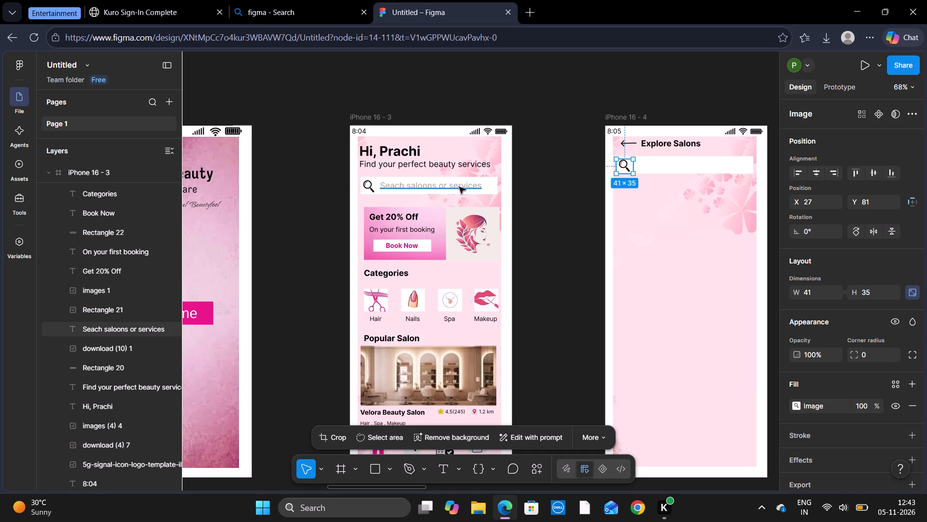
key(ctrl+c)
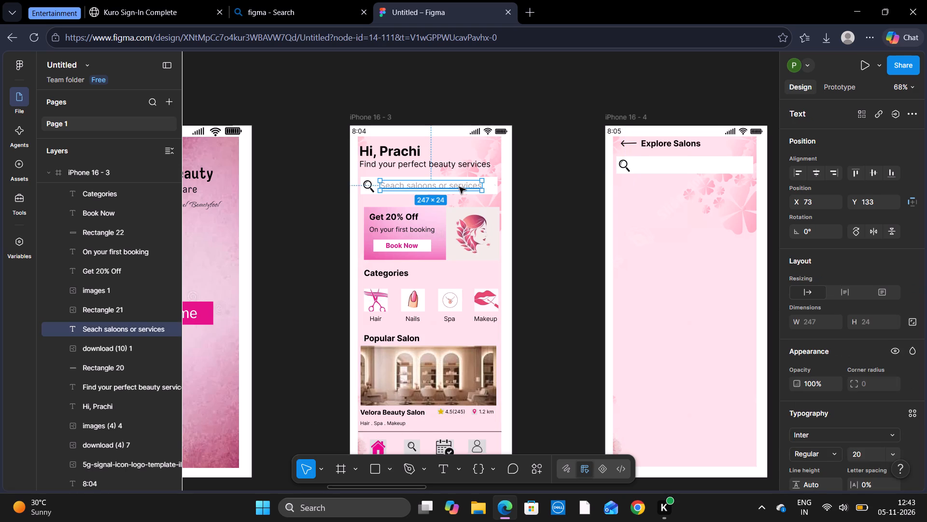
key(ctrl+v)
drag(459, 187, 705, 165)
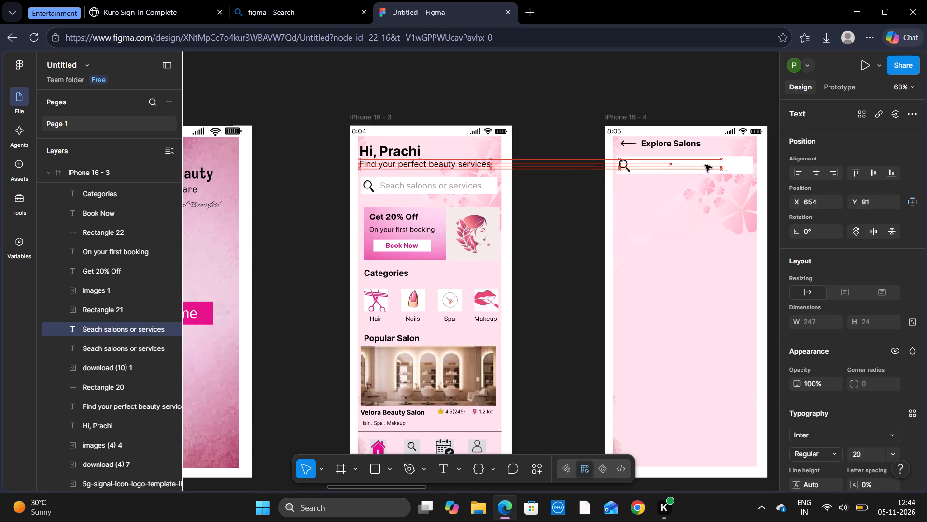
drag(705, 165, 712, 168)
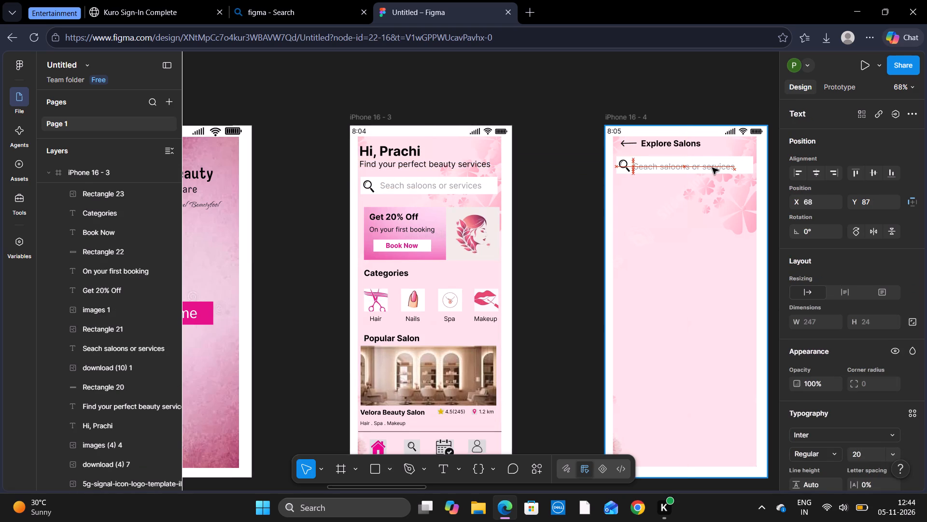
drag(712, 168, 711, 167)
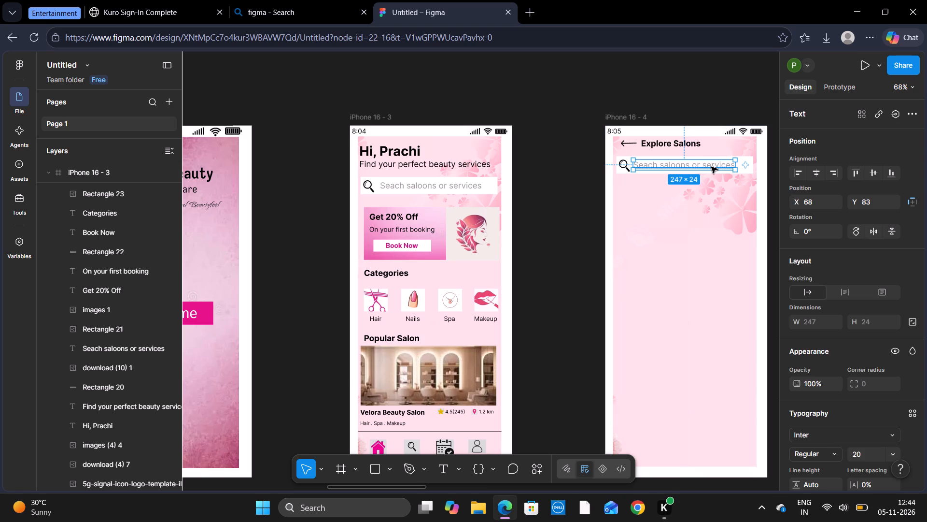
click(558, 269)
Draw a rectangle about 88 × 36 below the search bar in iPhone 16 - 4, at about X 40, Y 138.
scroll(558, 269, down, 1)
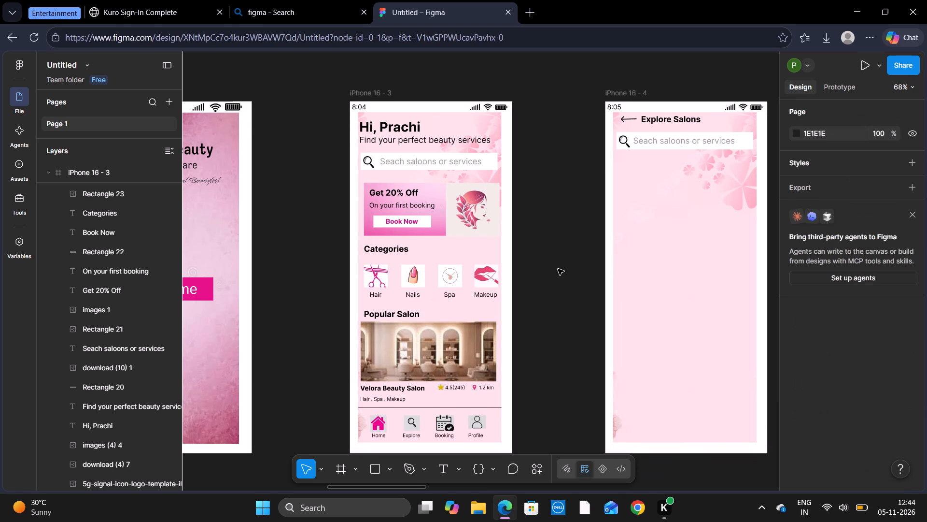
scroll(558, 269, right, 7)
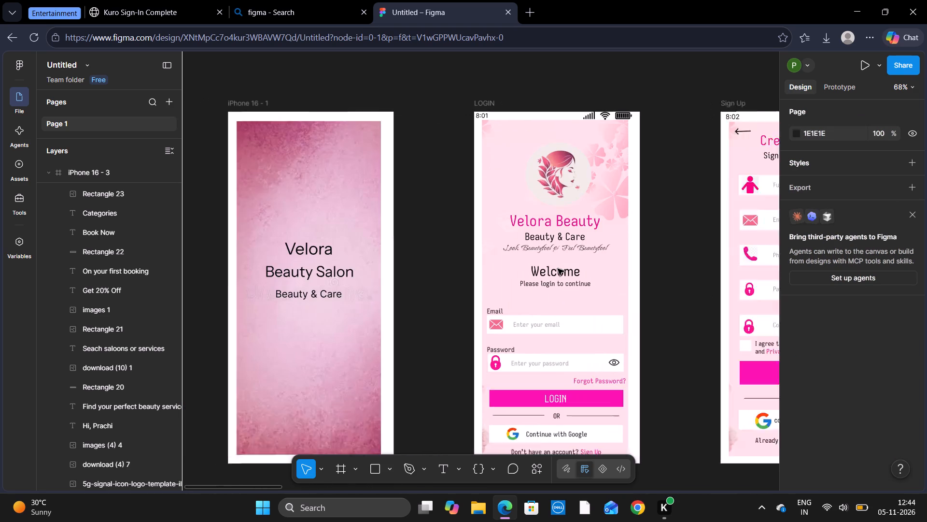
scroll(558, 269, right, 3)
scroll(558, 269, left, 11)
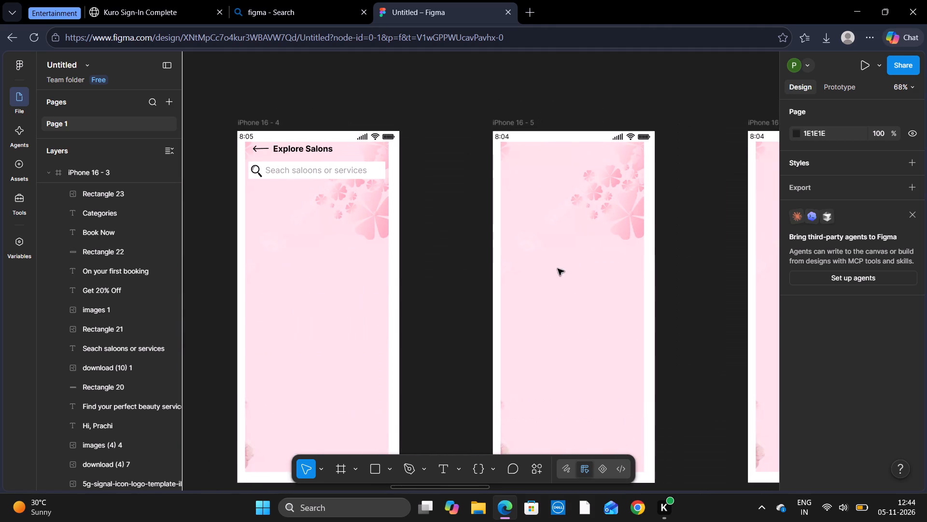
scroll(558, 269, down, 1)
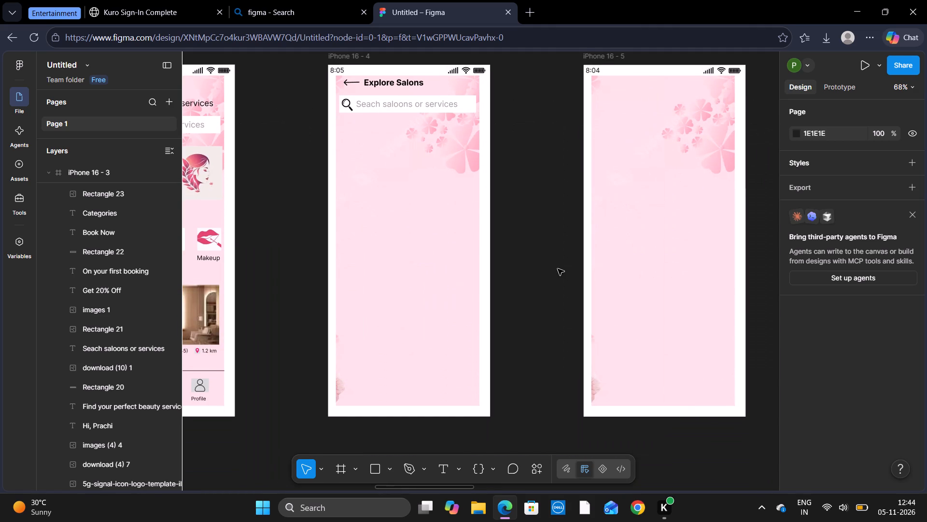
click(448, 469)
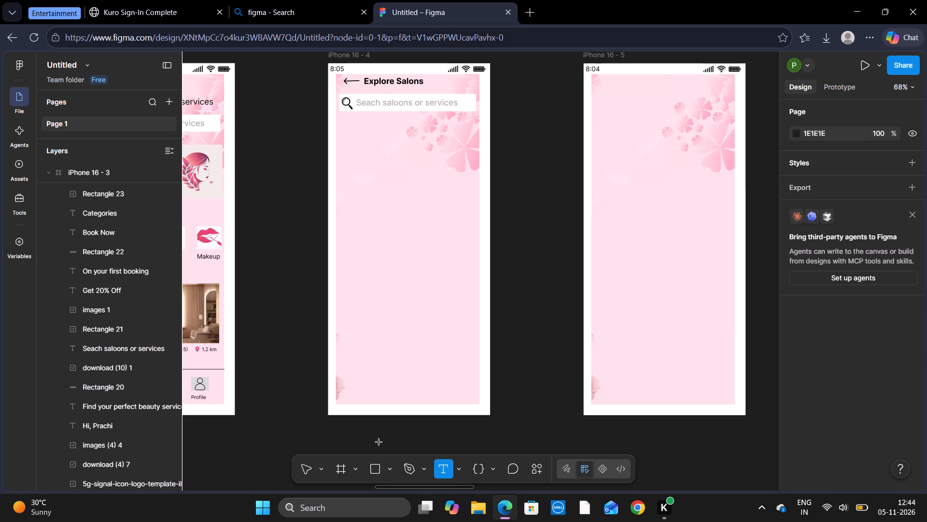
click(373, 459)
click(377, 464)
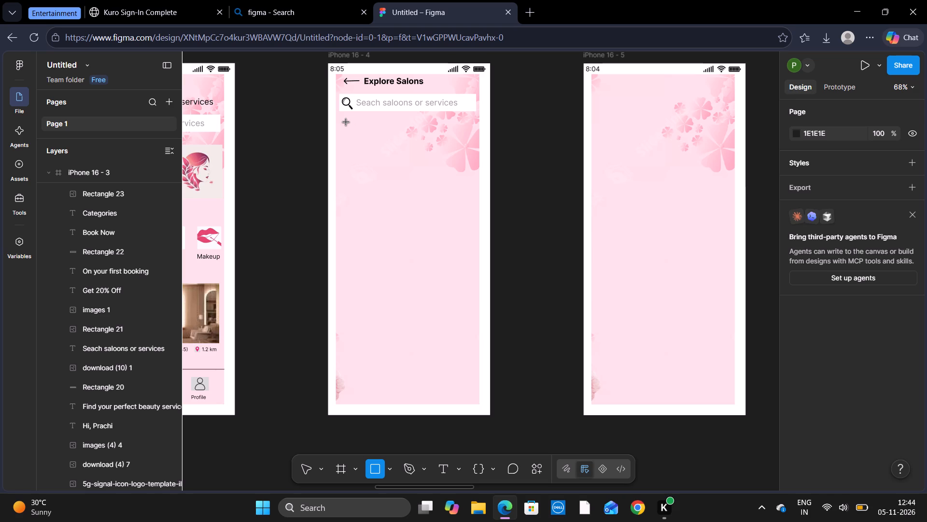
drag(345, 120, 358, 123)
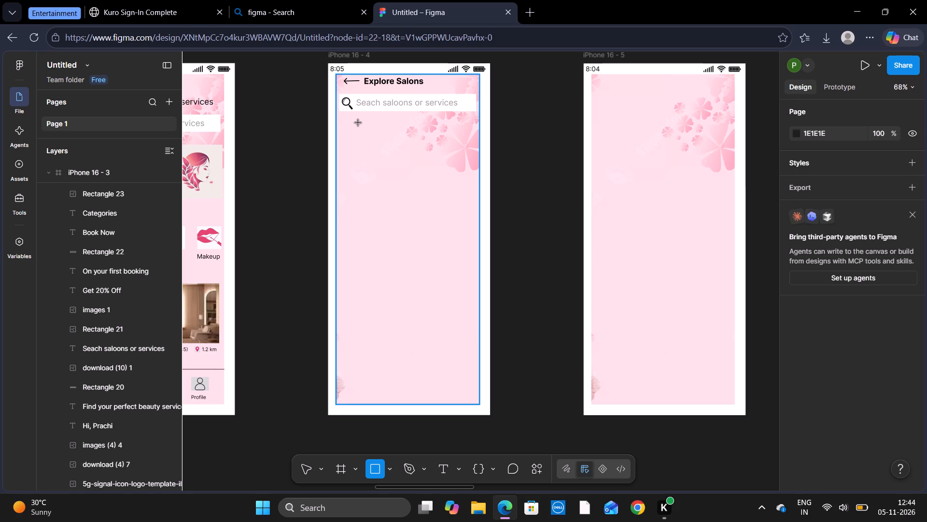
drag(358, 123, 380, 133)
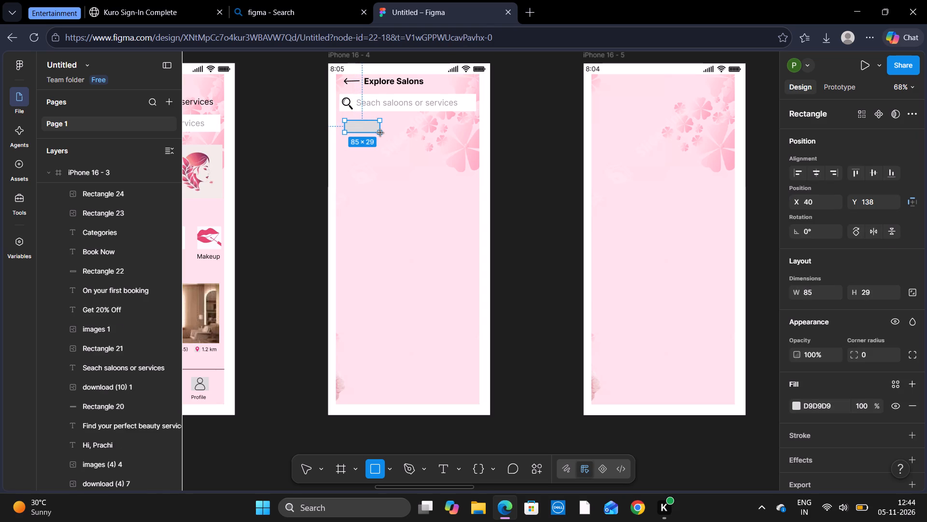
drag(380, 133, 381, 135)
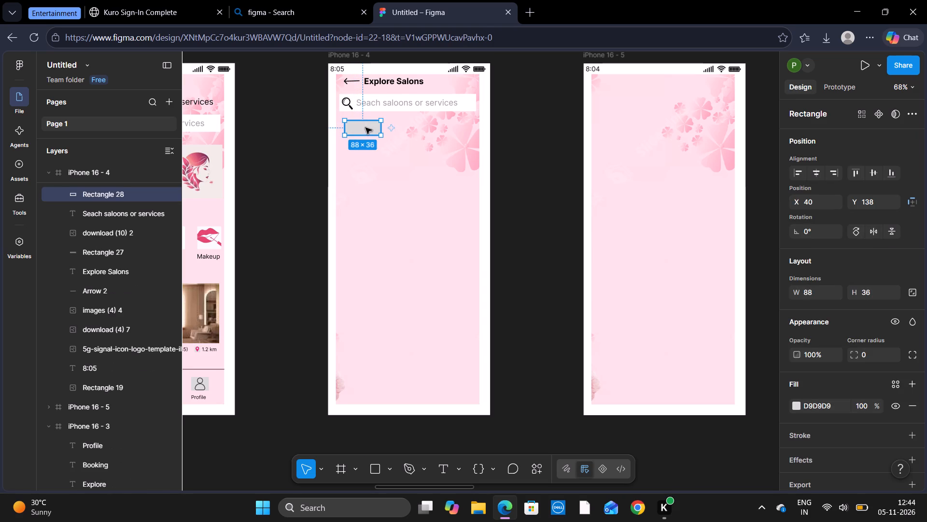
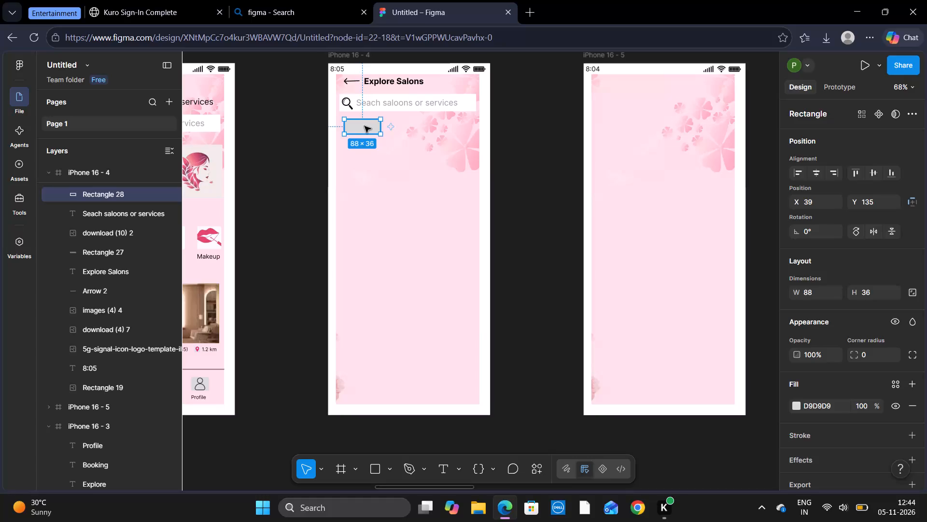
Widen the grey rectangle below the search bar in iPhone 16 - 4 to 100 × 36, with its left edge at X 27.
click(343, 126)
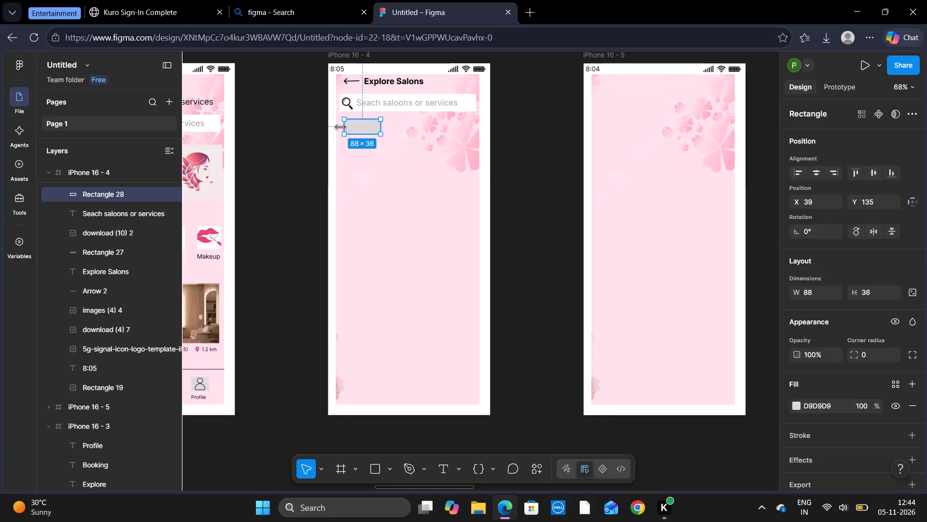
click(340, 127)
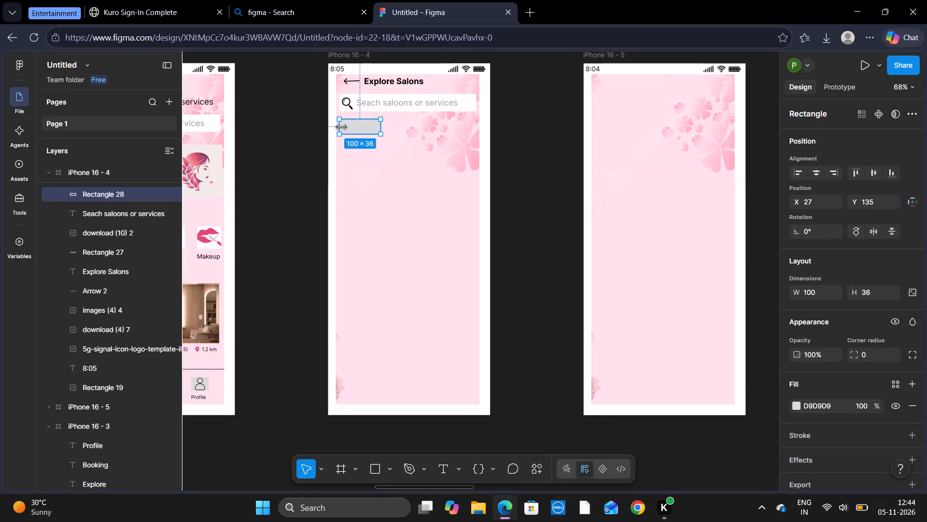
click(338, 126)
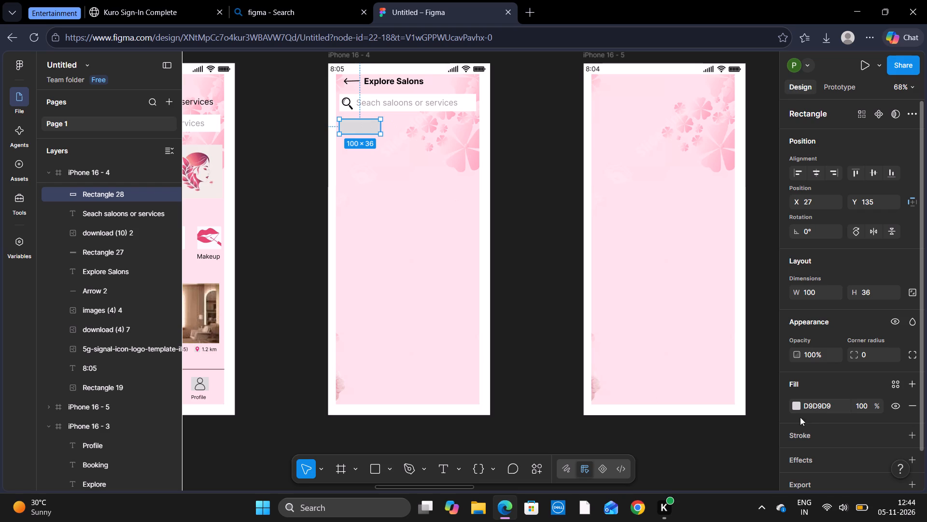
Set the rectangle's fill to white, FFFFFF.
click(799, 405)
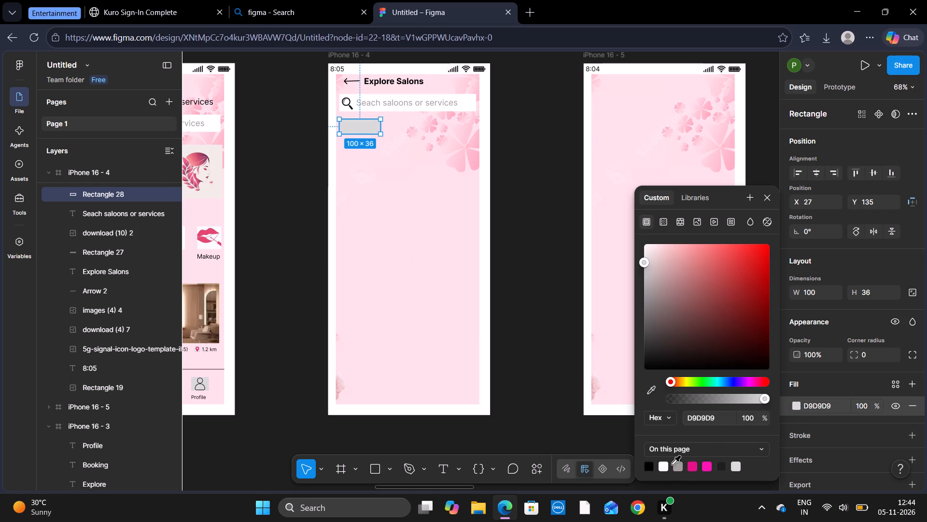
click(664, 468)
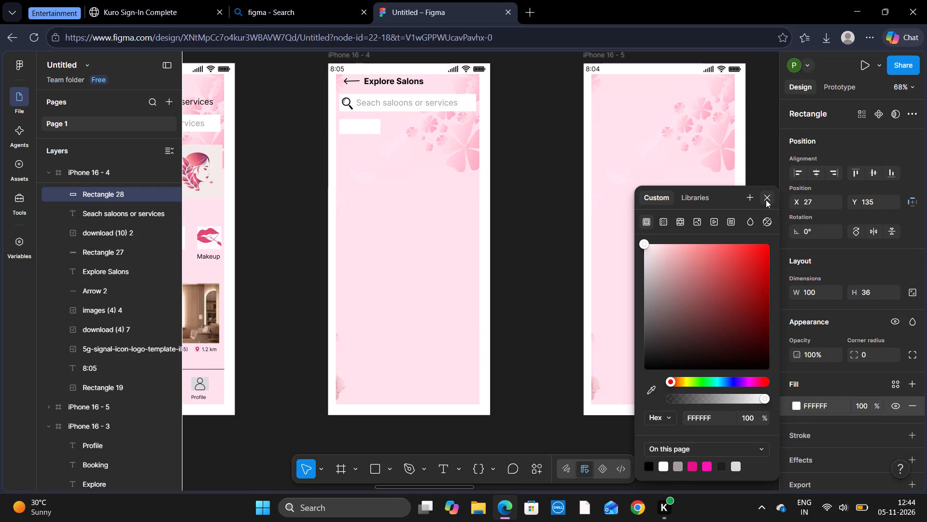
click(765, 198)
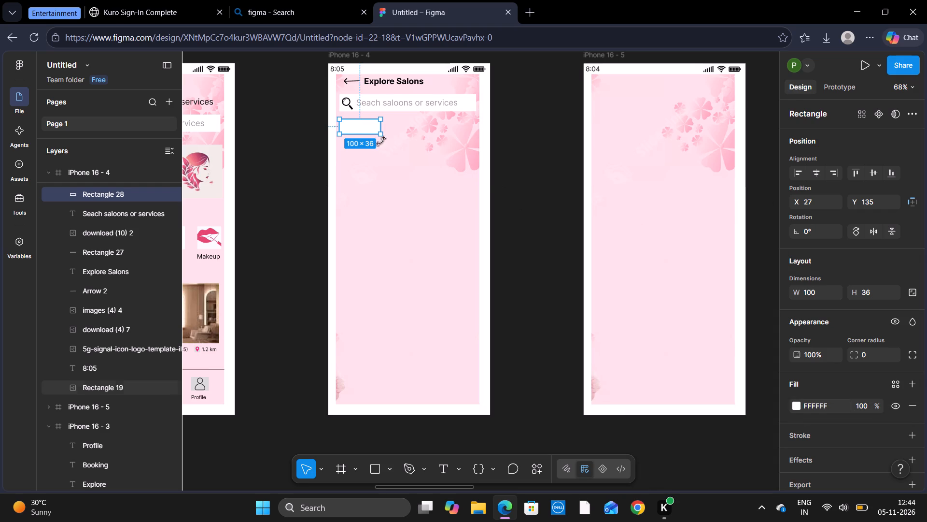
Duplicate the white rectangle twice and place the copies in a row beside it, at about X 142 and X 257, Y 135.
click(358, 125)
key(ctrl+c)
key(ctrl+v)
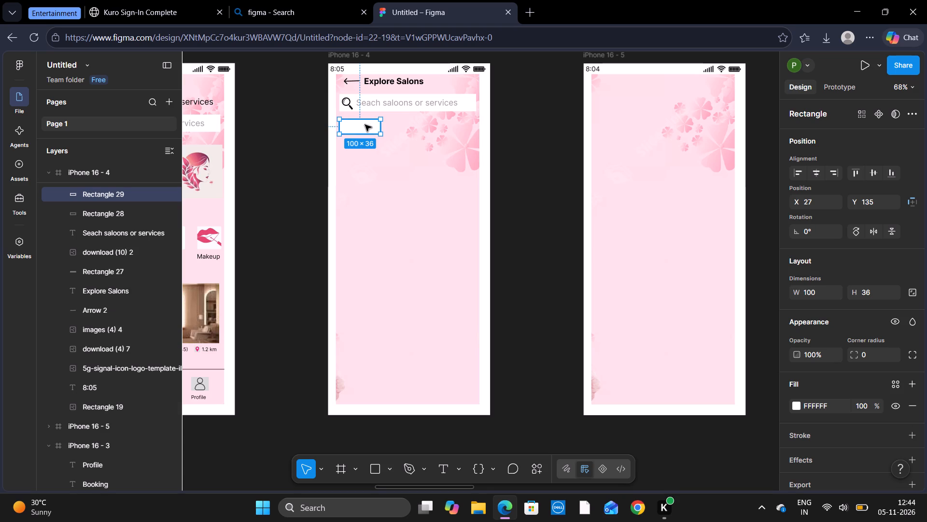
drag(361, 124, 411, 124)
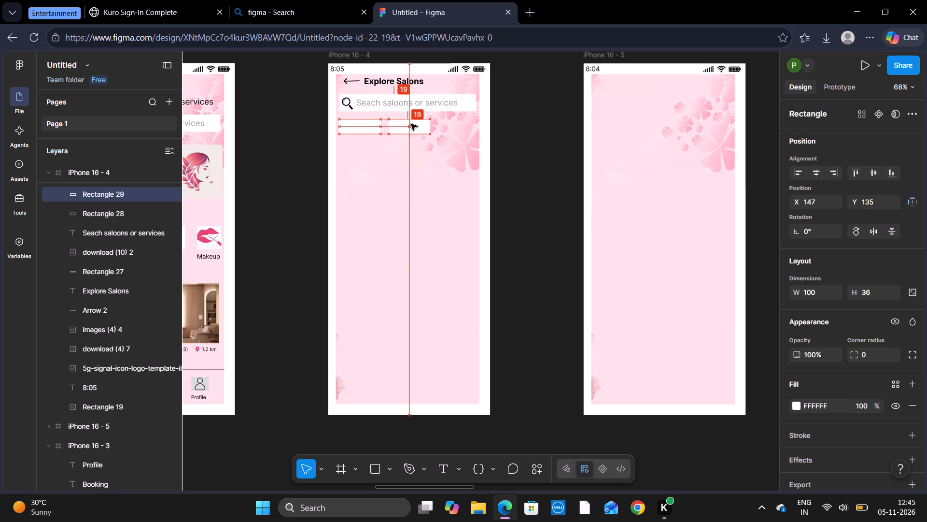
drag(411, 124, 411, 122)
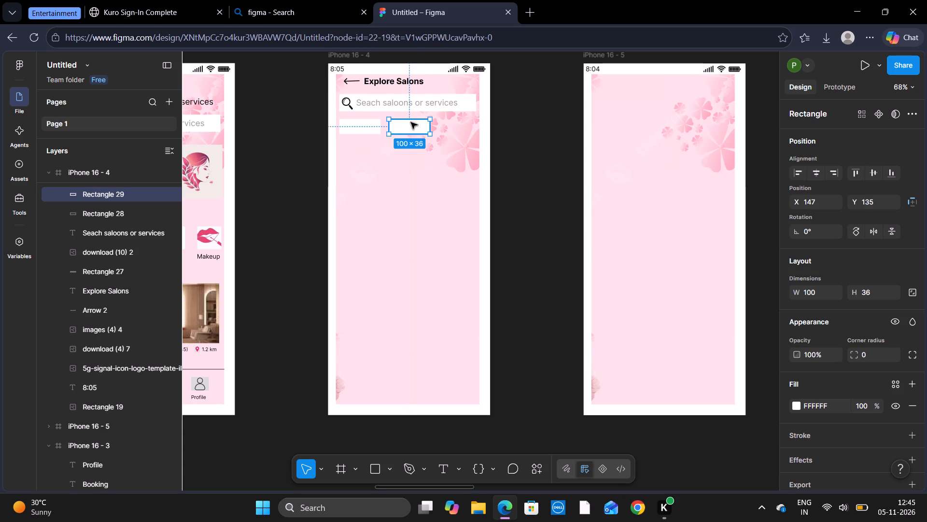
key(ctrl+v)
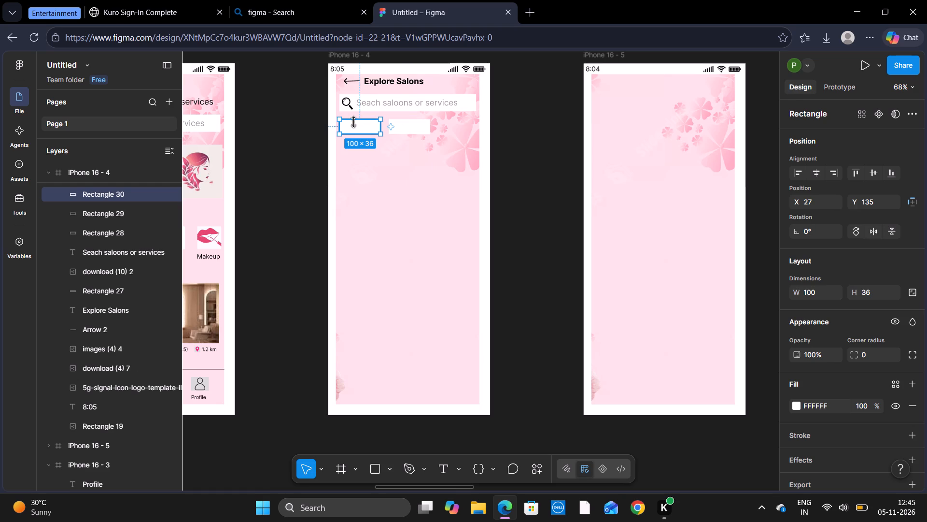
drag(357, 127, 458, 126)
click(407, 127)
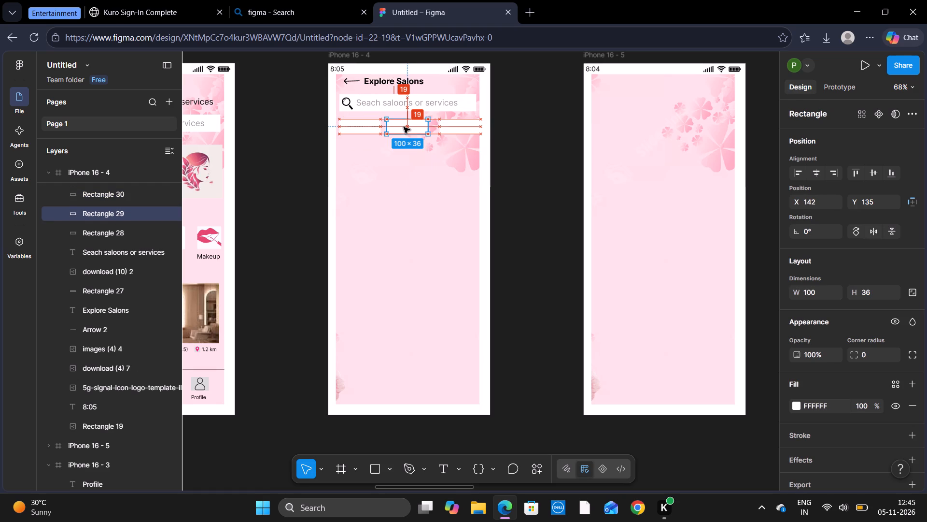
drag(455, 127, 452, 127)
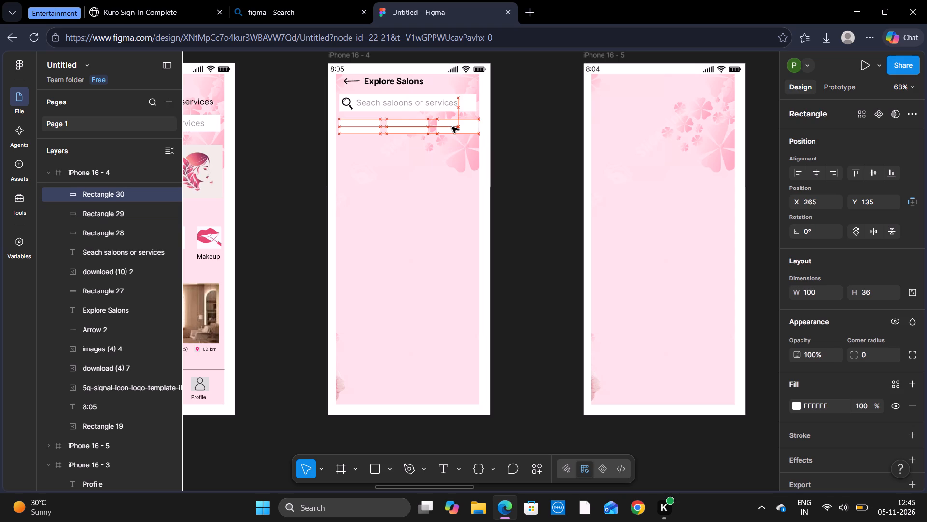
drag(452, 127, 450, 127)
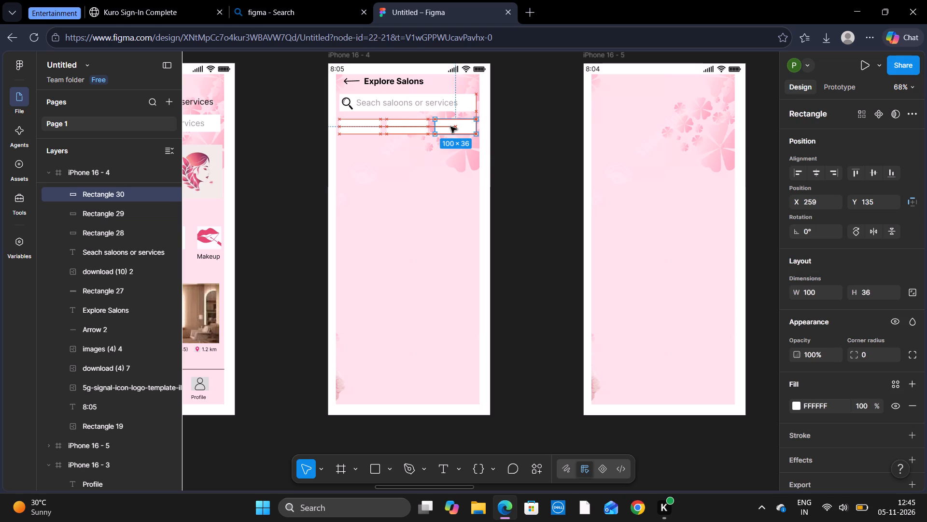
drag(450, 127, 449, 127)
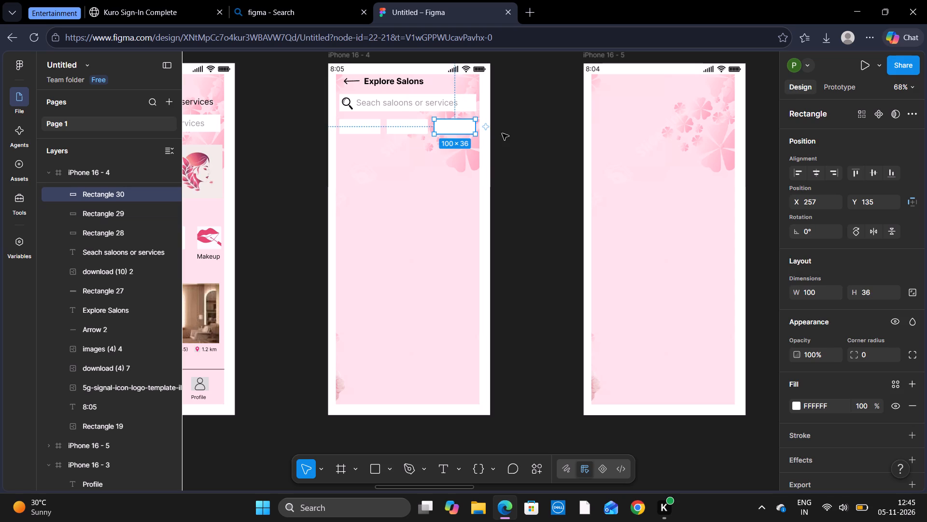
click(511, 134)
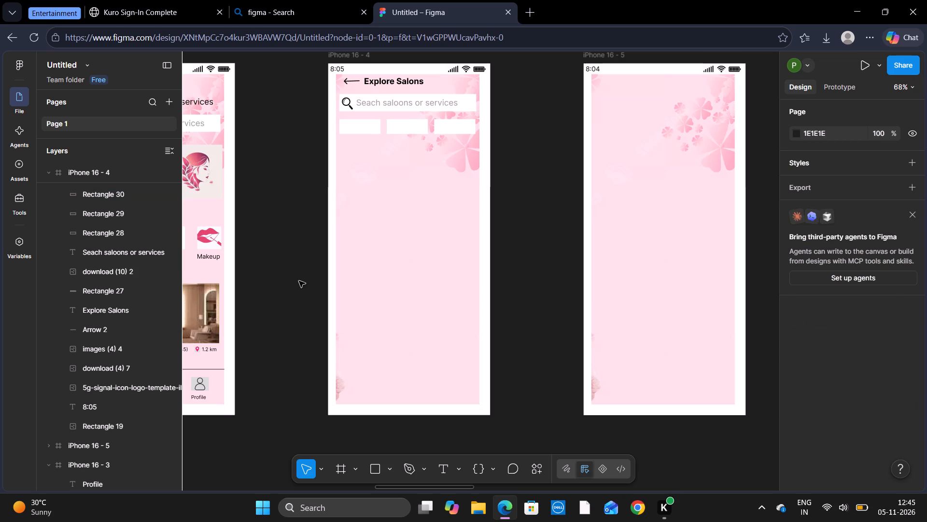
Look over the earlier app screens, from the Velora splash, login and sign-up screens to iPhone 16 - 3.
scroll(299, 281, right, 2)
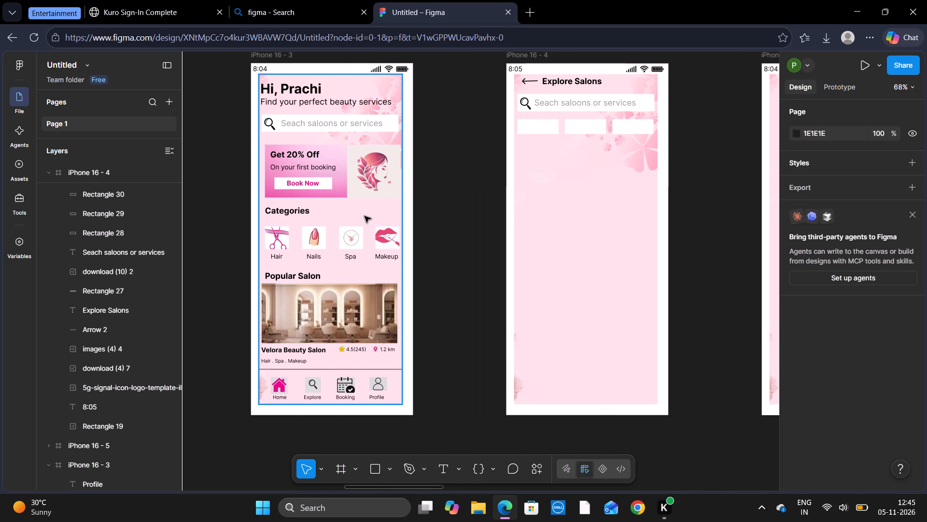
scroll(365, 216, right, 8)
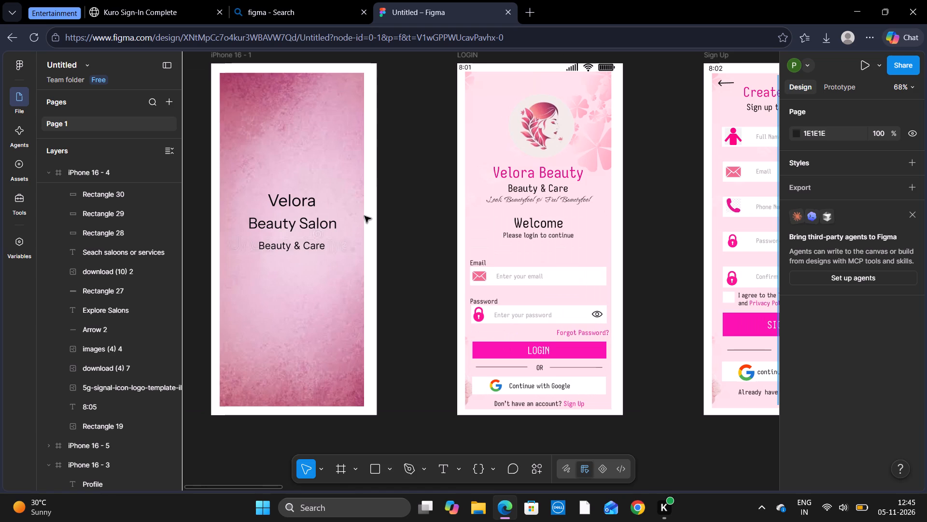
scroll(668, 218, left, 3)
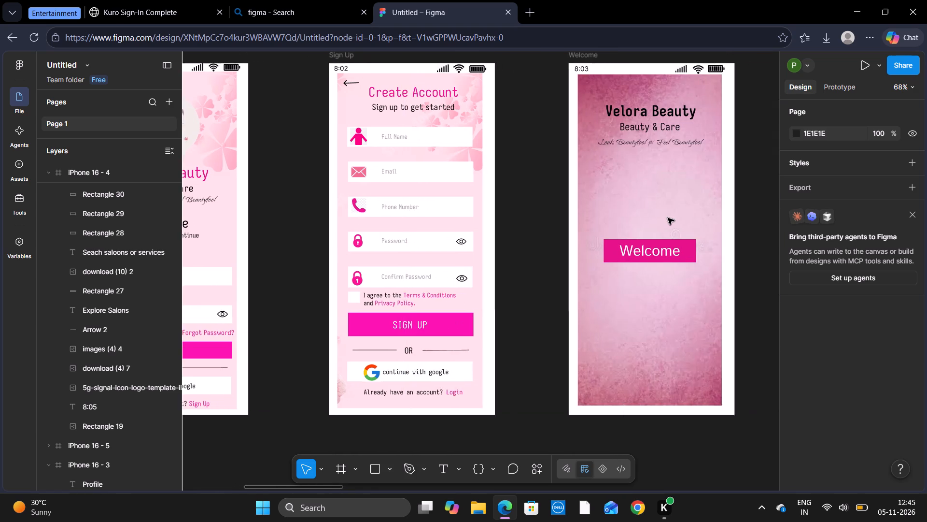
scroll(668, 218, left, 9)
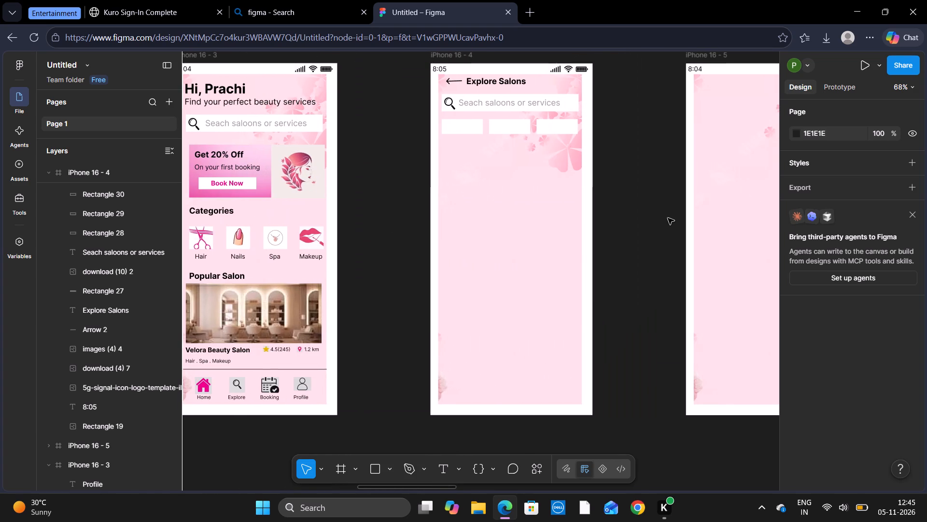
scroll(665, 218, up, 1)
scroll(656, 226, right, 1)
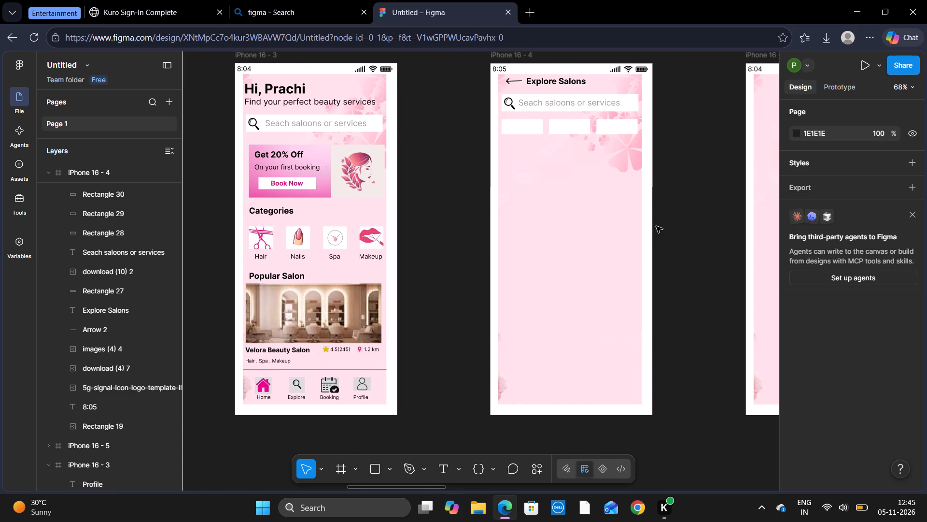
Open the Google homepage in the browser by way of a web search for "goggle".
click(316, 510)
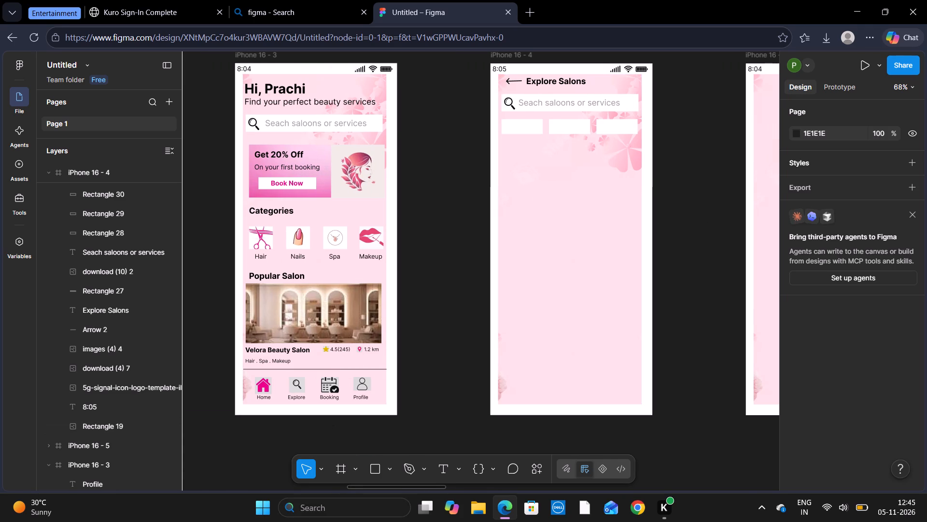
click(447, 115)
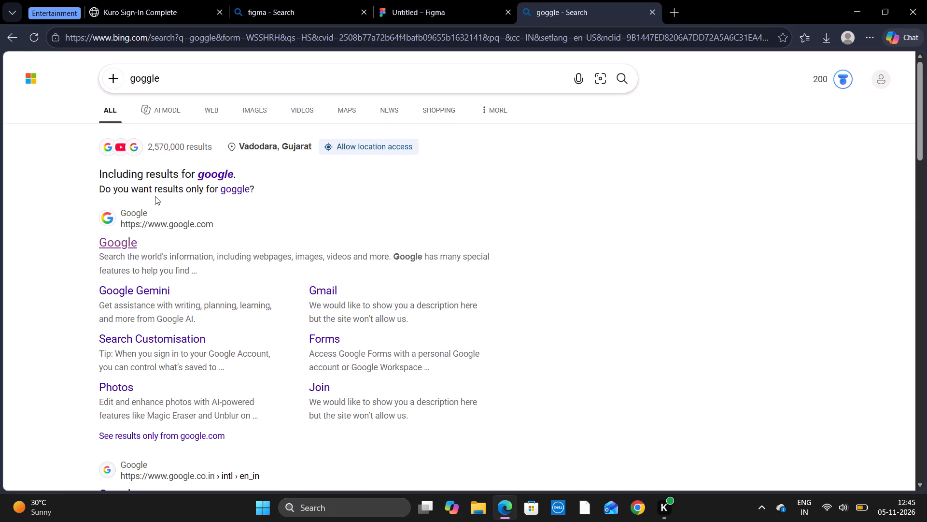
click(129, 239)
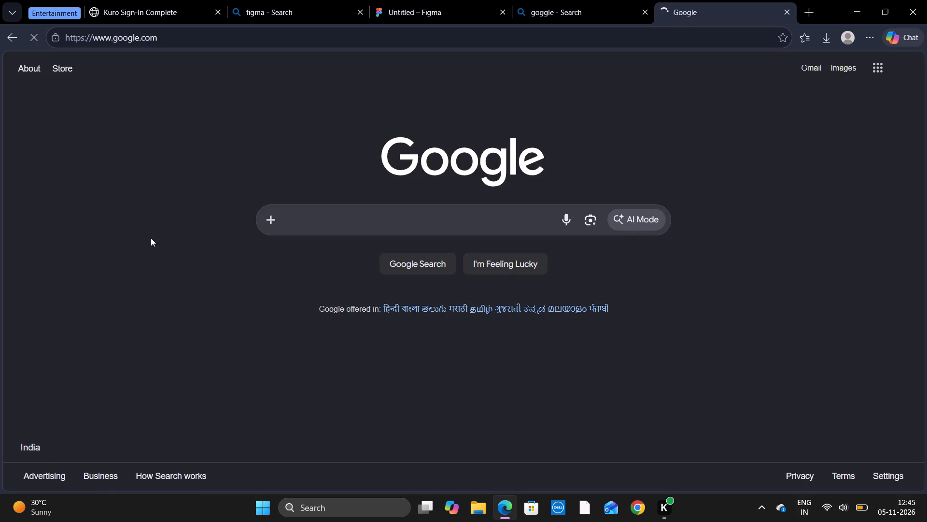
Search Google for "location icon in black colour" and browse the image results.
click(298, 220)
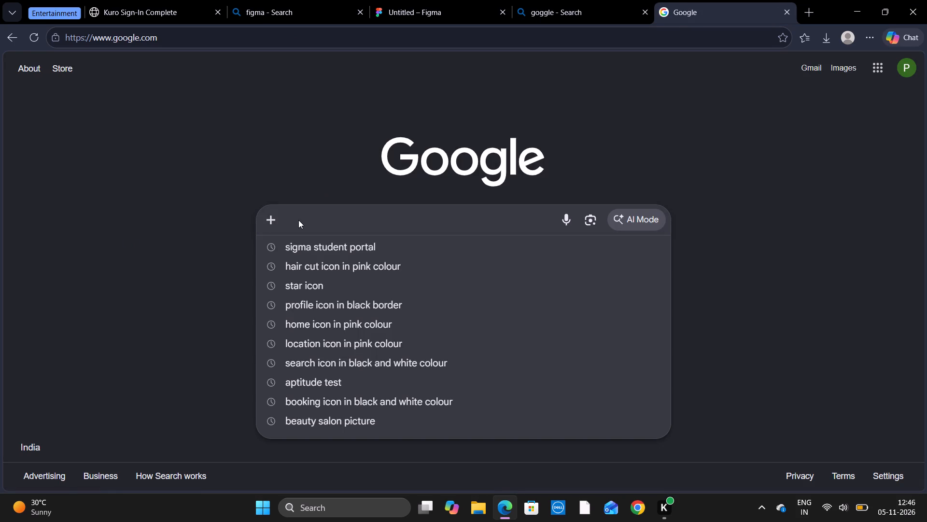
text(location)
key(space)
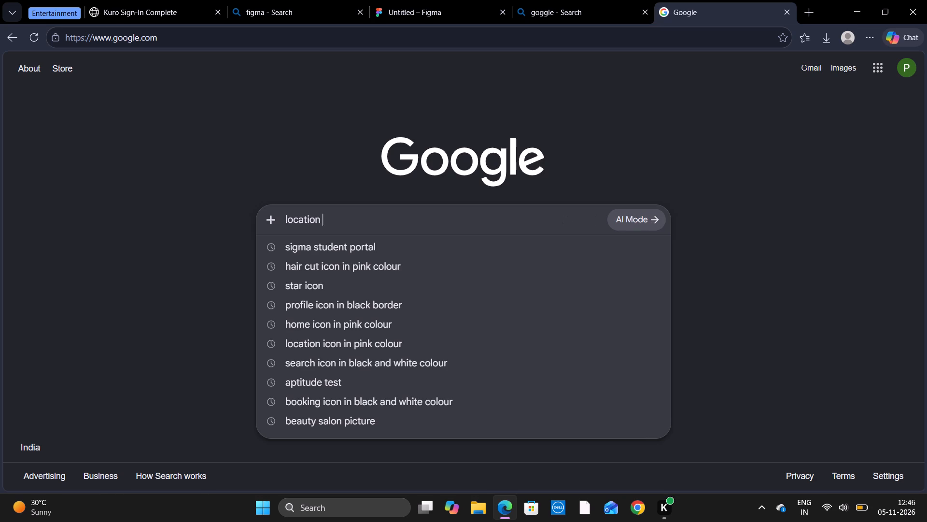
text(icon in black colour)
key(Return)
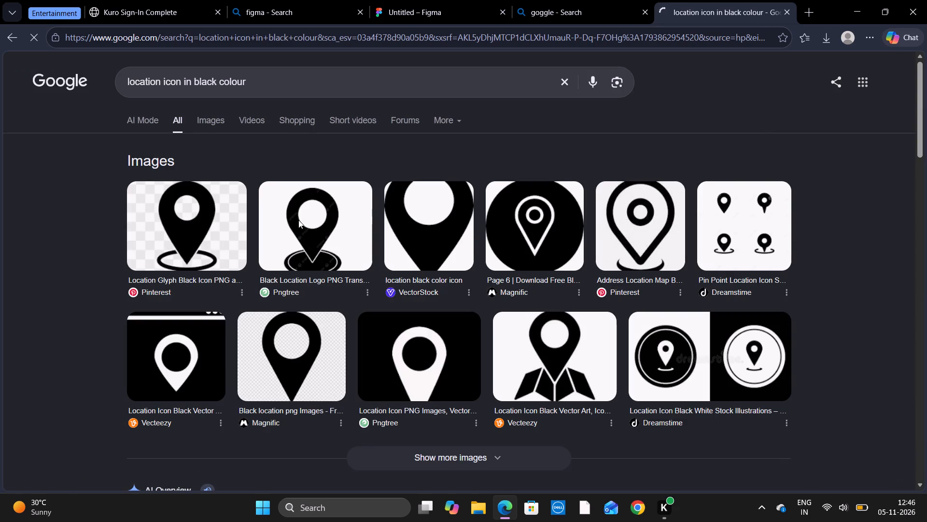
scroll(379, 317, down, 2)
scroll(379, 317, up, 1)
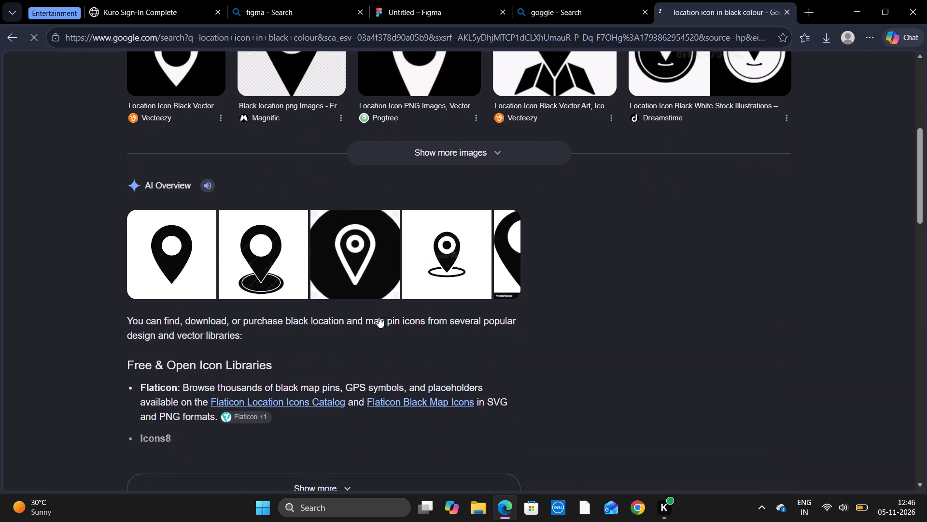
scroll(379, 317, up, 1)
scroll(324, 100, up, 5)
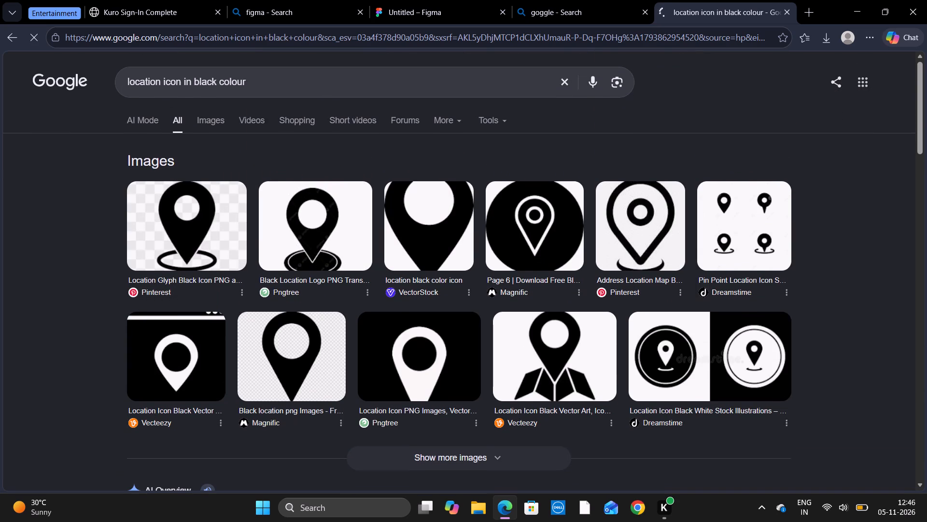
Change the Google search to "location icon in white colour".
click(217, 81)
key(equal)
key(BackSpace)
key(BackSpace)
key(BackSpace)
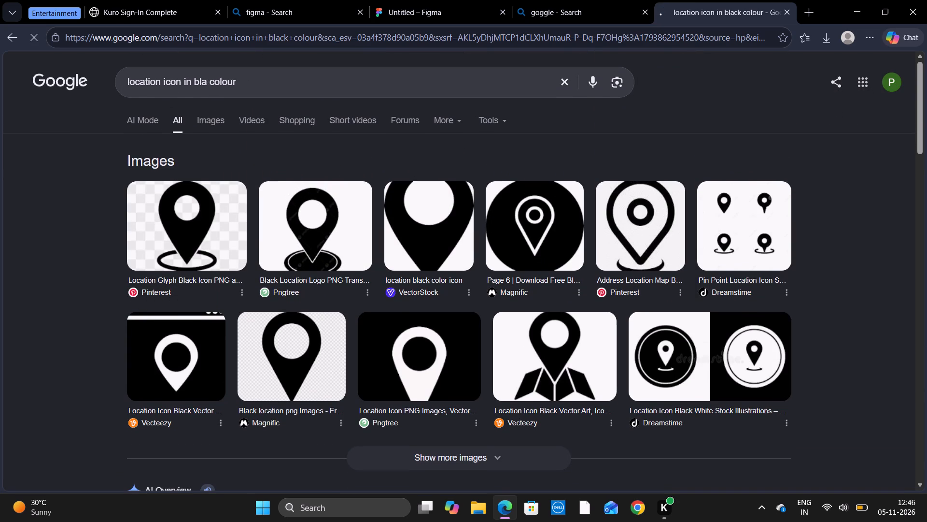
key(BackSpace)
key(BackSpace)
key(BackSpace)
text(white)
key(Return)
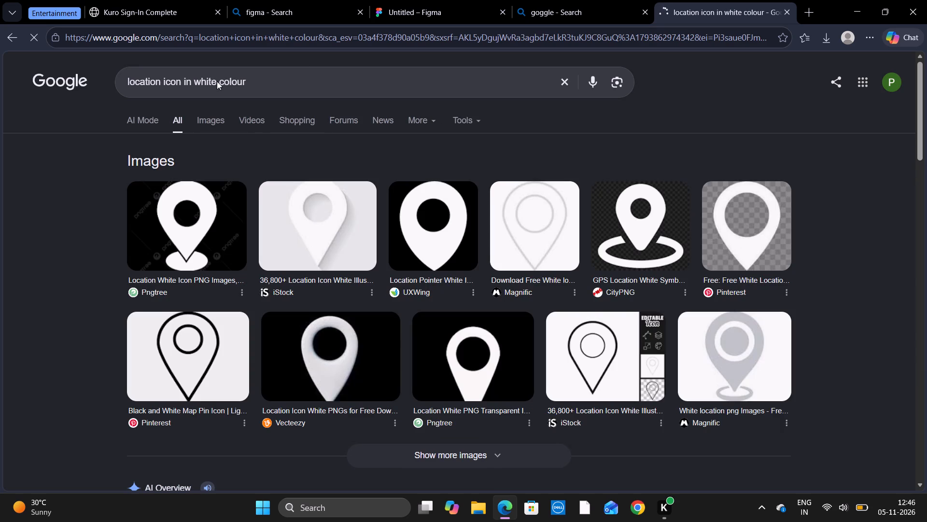
Copy the outlined "Black and White Map Pin Icon" image from the search results.
scroll(476, 267, down, 4)
scroll(476, 267, up, 2)
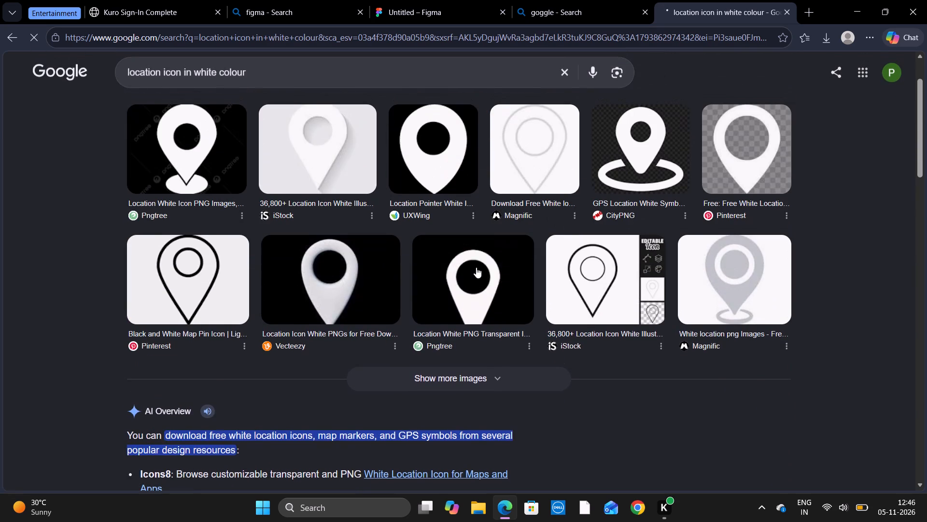
right_click(176, 270)
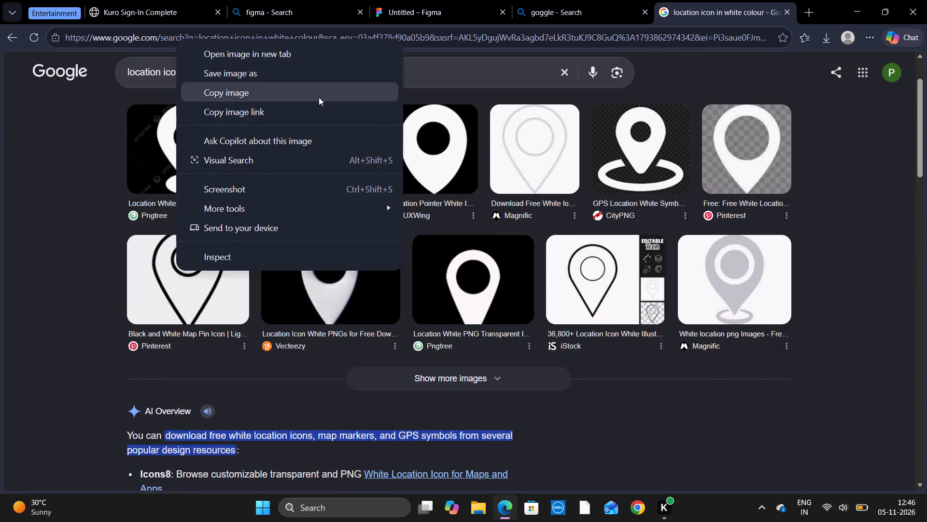
click(319, 96)
Switch to Figma, paste the copied map pin image and scale it down to about 31 × 23.
click(416, 5)
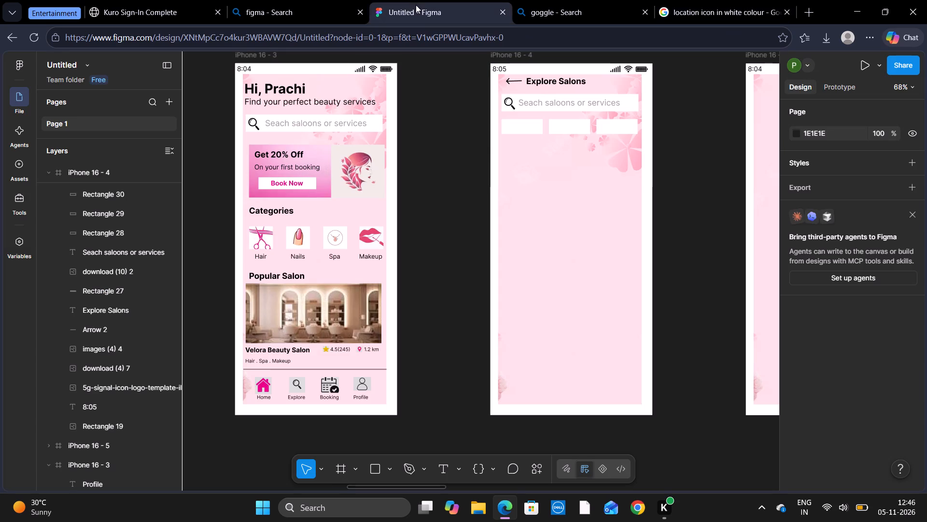
click(467, 170)
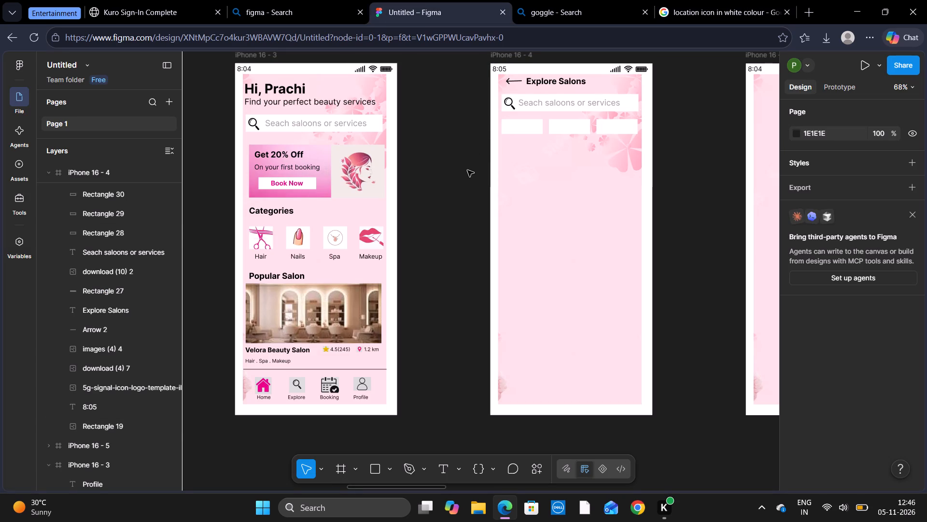
key(ctrl+v)
click(467, 170)
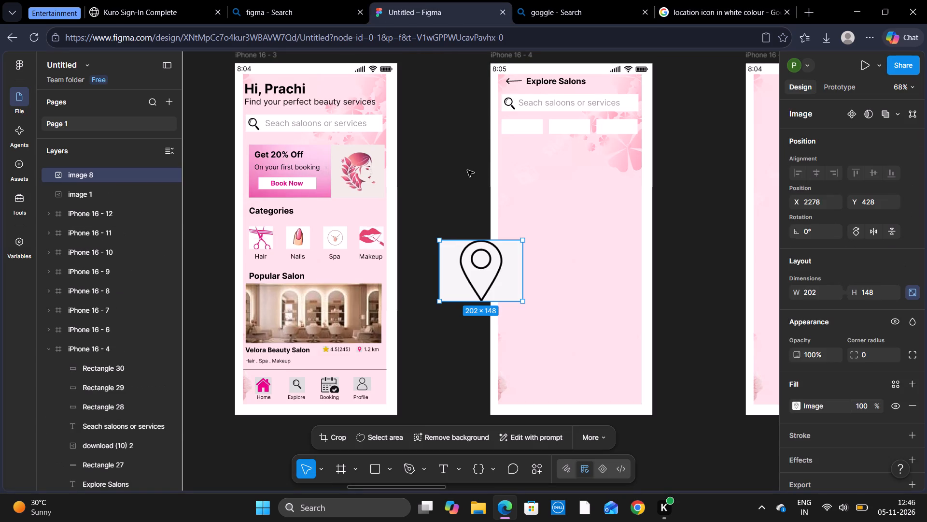
click(441, 242)
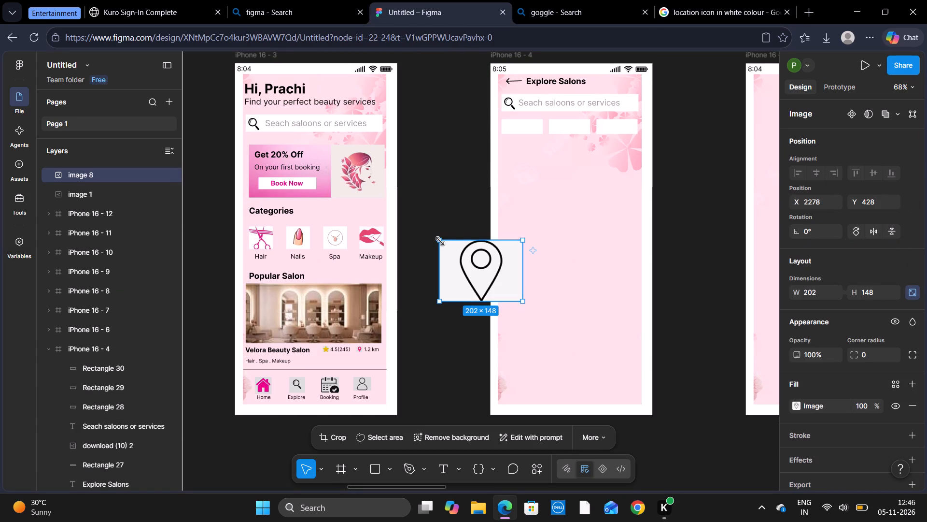
drag(440, 240, 509, 287)
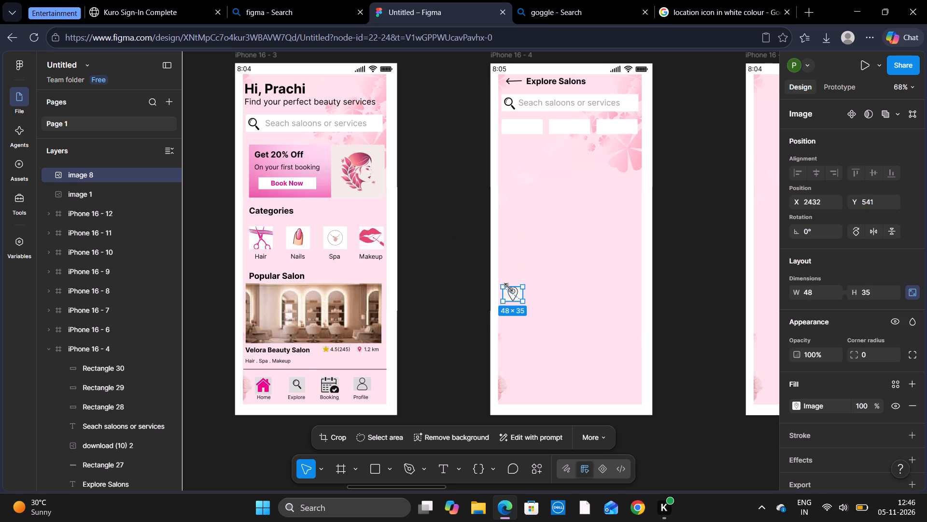
drag(509, 287, 516, 292)
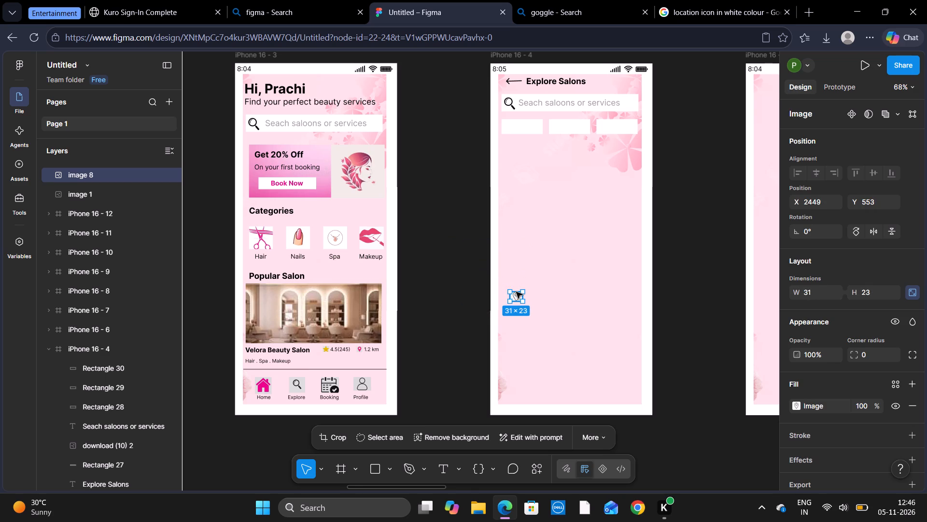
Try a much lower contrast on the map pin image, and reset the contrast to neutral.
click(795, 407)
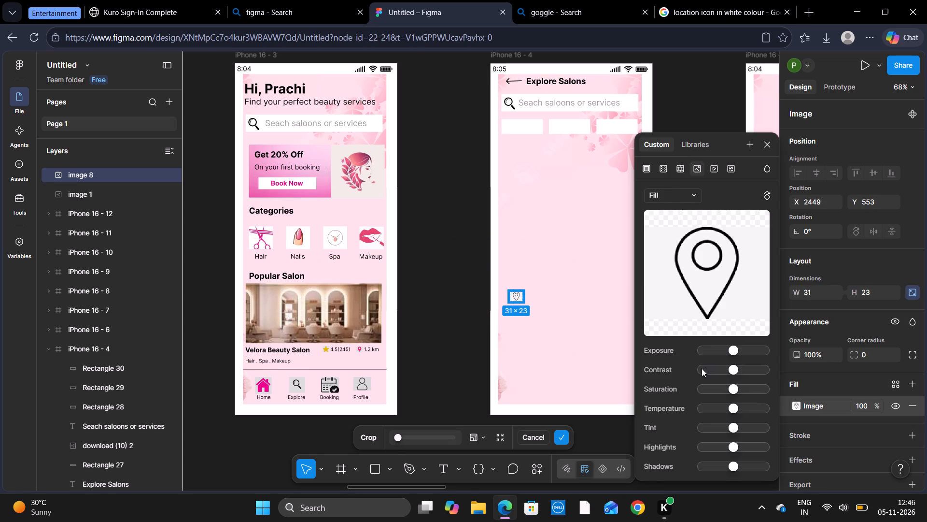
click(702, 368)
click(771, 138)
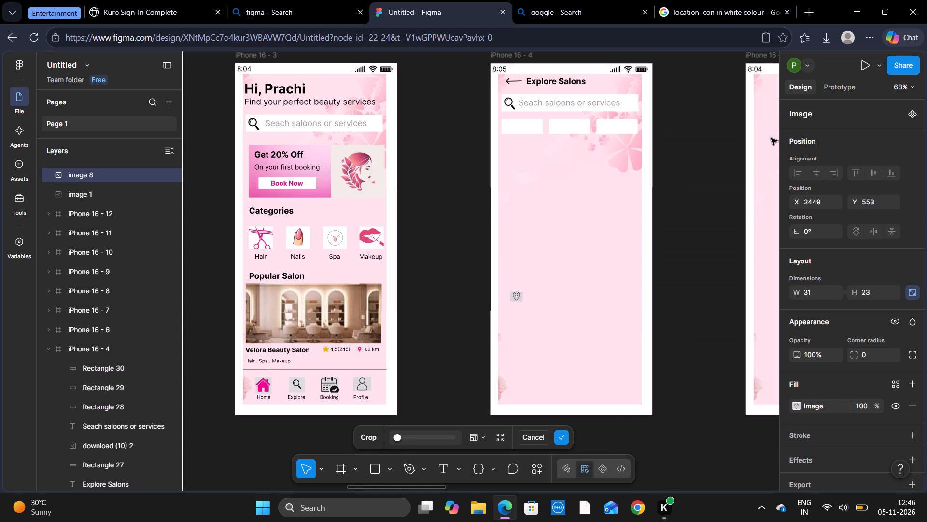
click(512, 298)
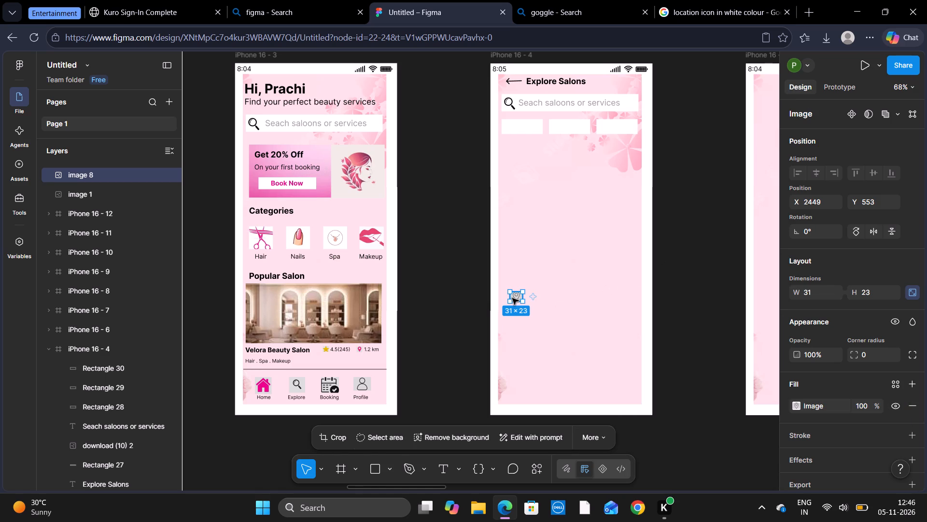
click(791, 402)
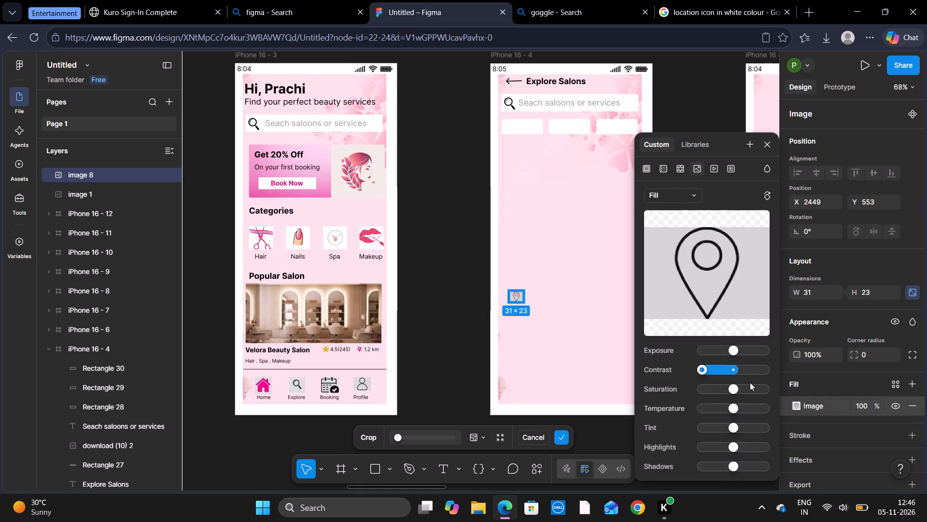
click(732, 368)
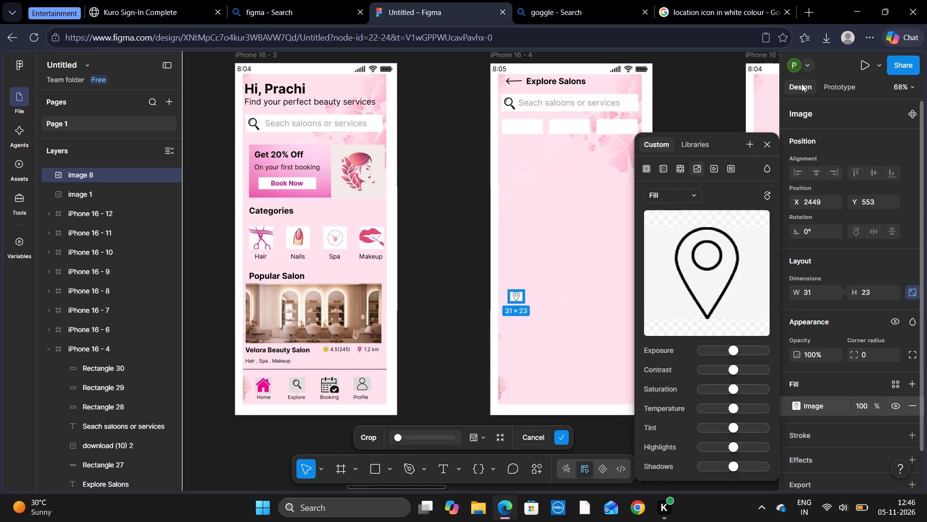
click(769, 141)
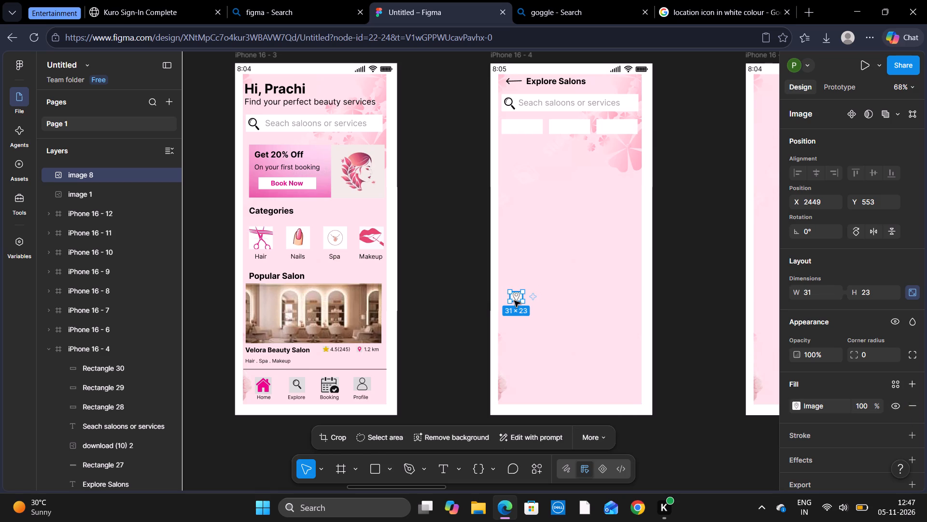
Move the map pin image into the first white box below the Explore Salons search bar.
drag(514, 301, 506, 129)
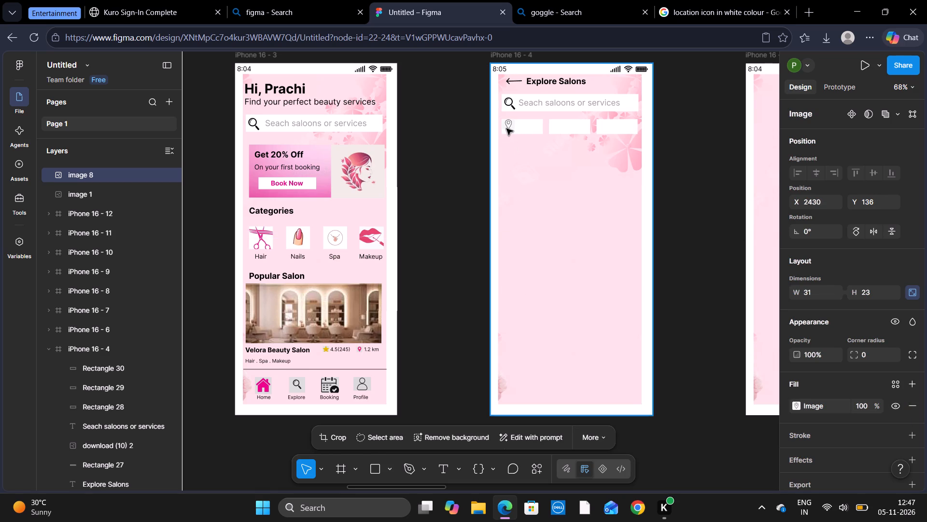
drag(506, 129, 506, 131)
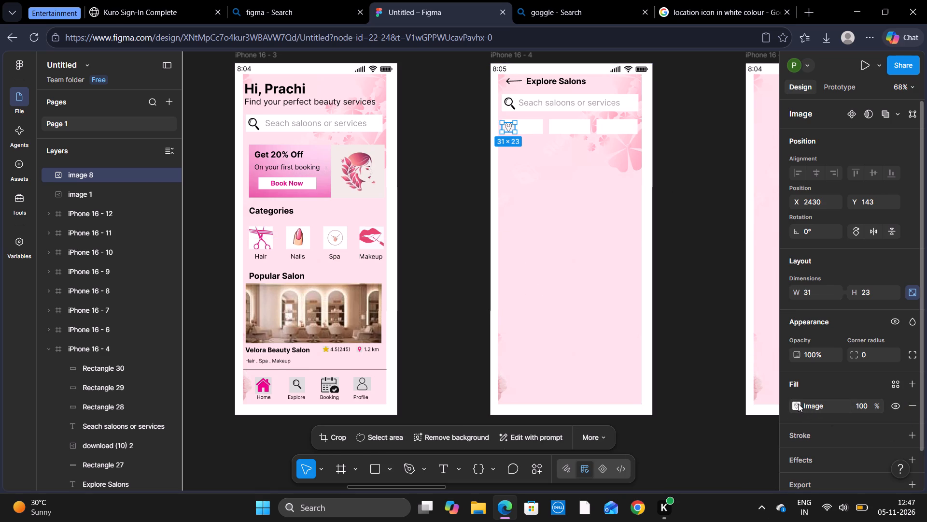
Raise the map pin image's contrast to about halfway above neutral so its background blends with the white box.
click(798, 404)
click(741, 362)
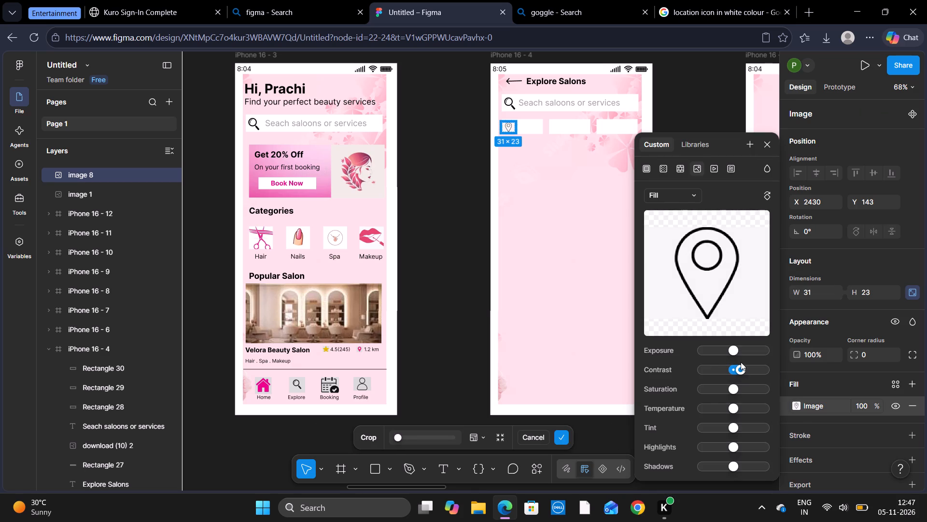
click(753, 365)
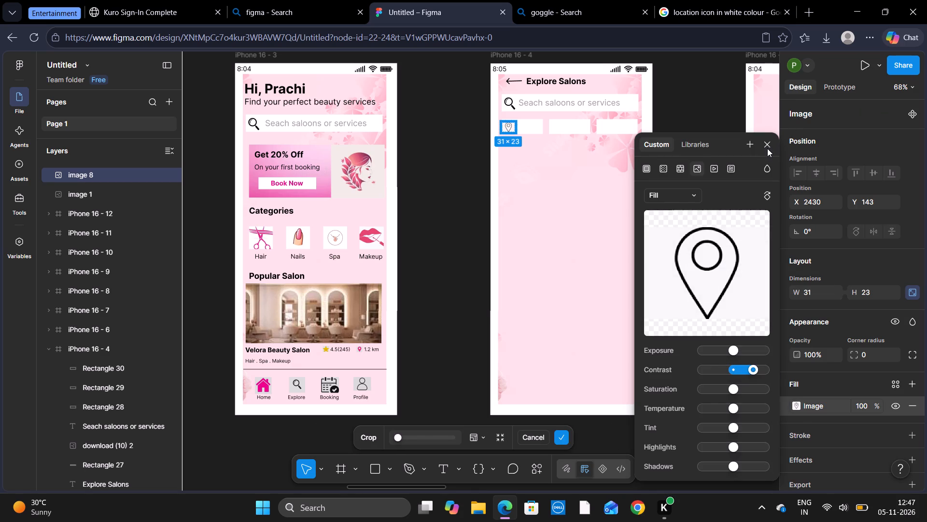
click(767, 148)
click(723, 194)
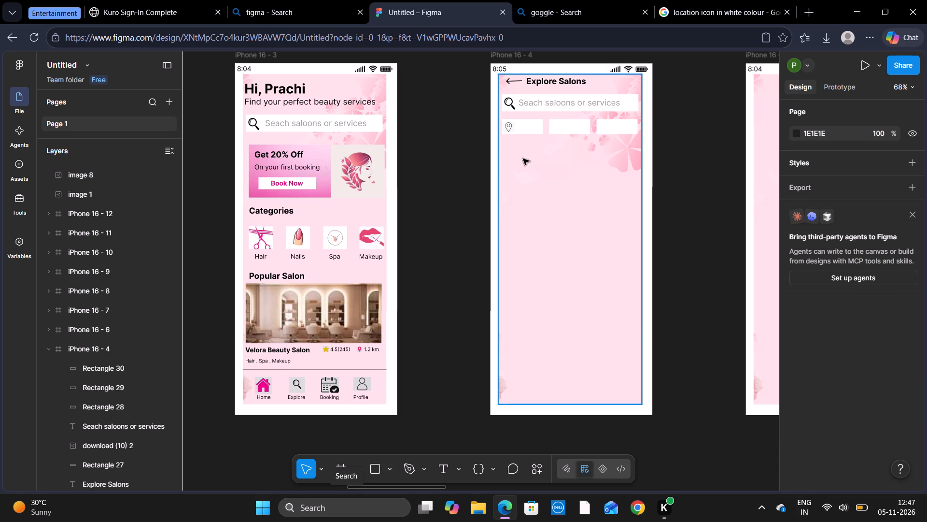
Switch to the Google results and change the search to "rating icon in white colour".
click(685, 2)
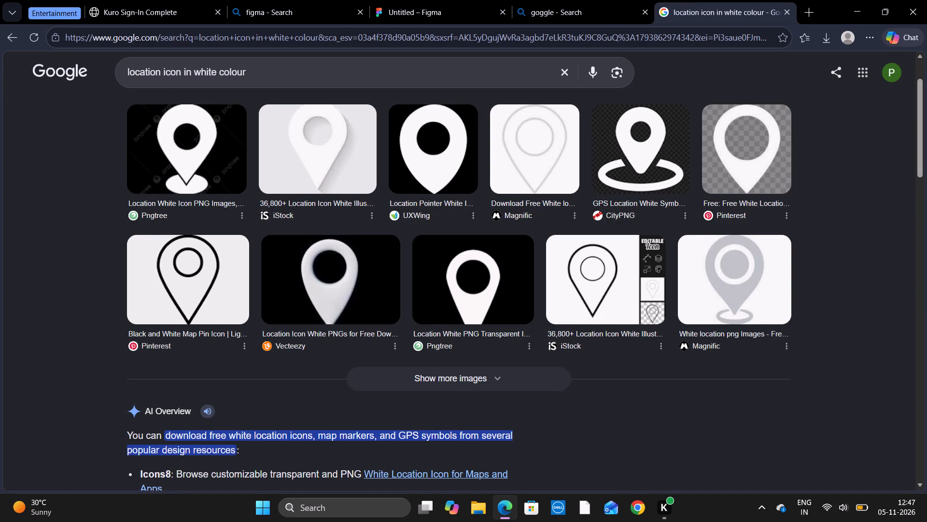
click(163, 74)
key(BackSpace)
key(BackSpace)
key(BackSpace)
key(BackSpace)
key(BackSpace)
key(BackSpace)
key(BackSpace)
key(BackSpace)
key(BackSpace)
key(BackSpace)
key(BackSpace)
key(BackSpace)
key(BackSpace)
key(BackSpace)
key(BackSpace)
key(BackSpace)
key(BackSpace)
key(BackSpace)
key(BackSpace)
key(BackSpace)
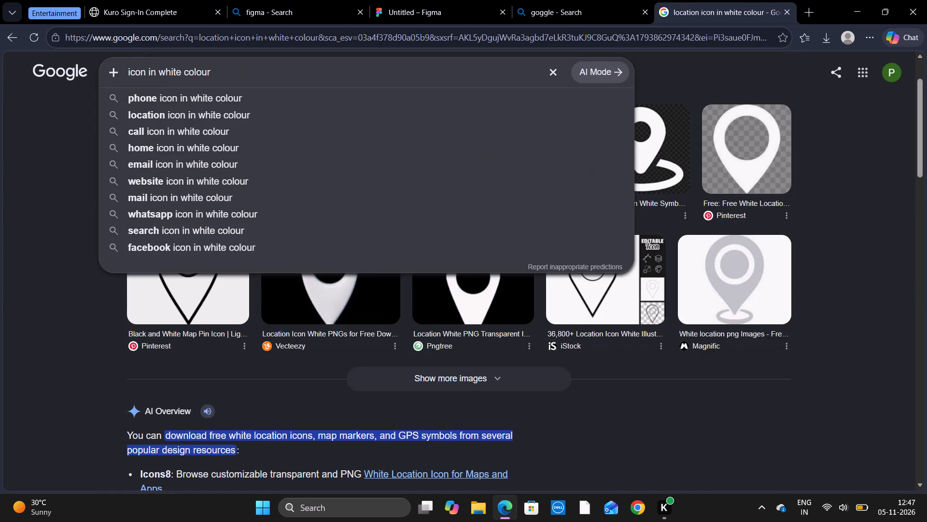
text(rating)
key(space)
key(Return)
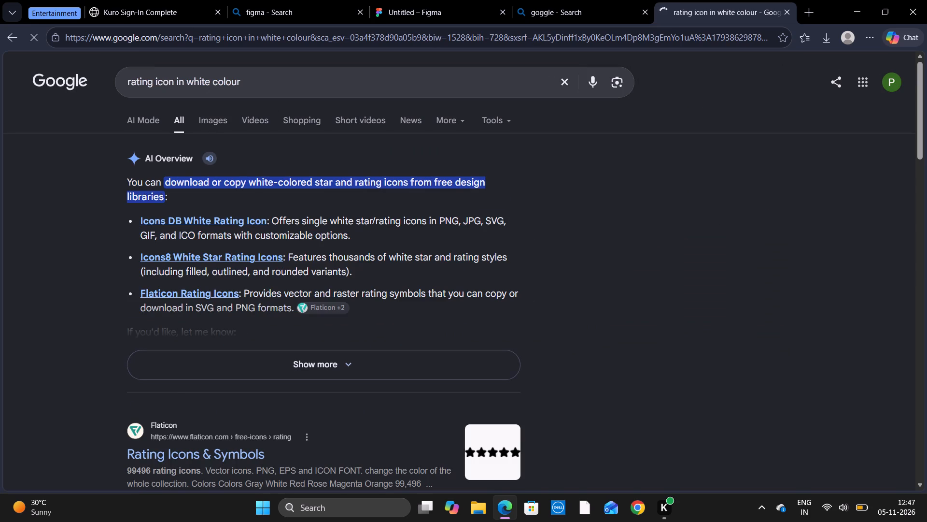
Browse the rating icon image results and the images related to the iStock star rating icon for a suitable star.
scroll(216, 237, down, 1)
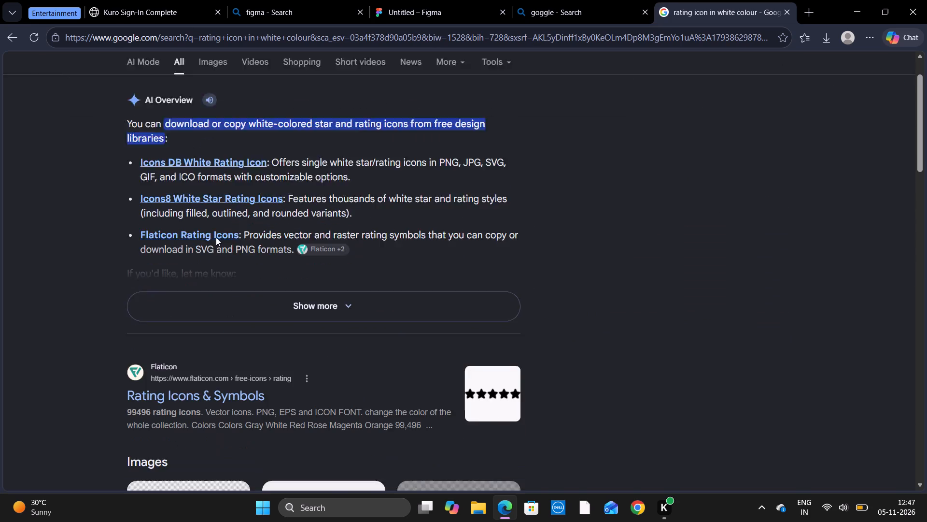
scroll(216, 237, down, 3)
scroll(216, 237, up, 2)
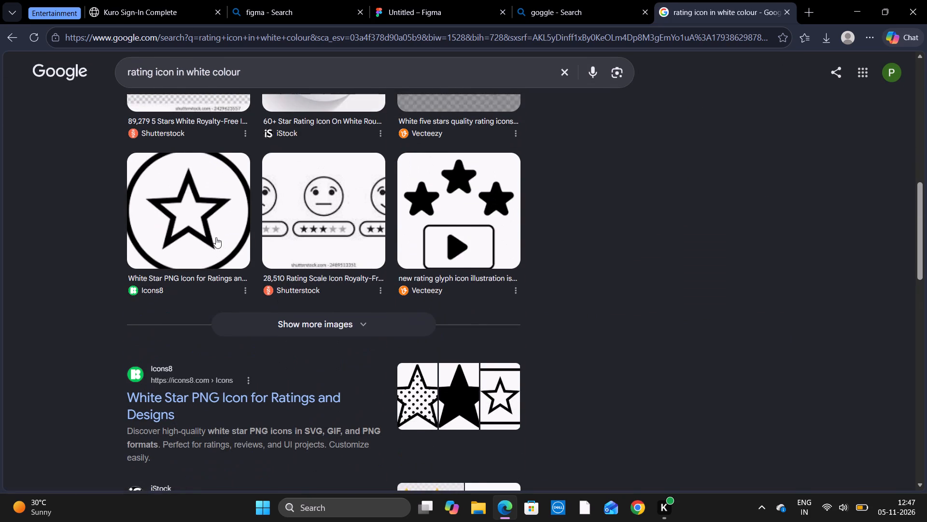
scroll(216, 237, up, 3)
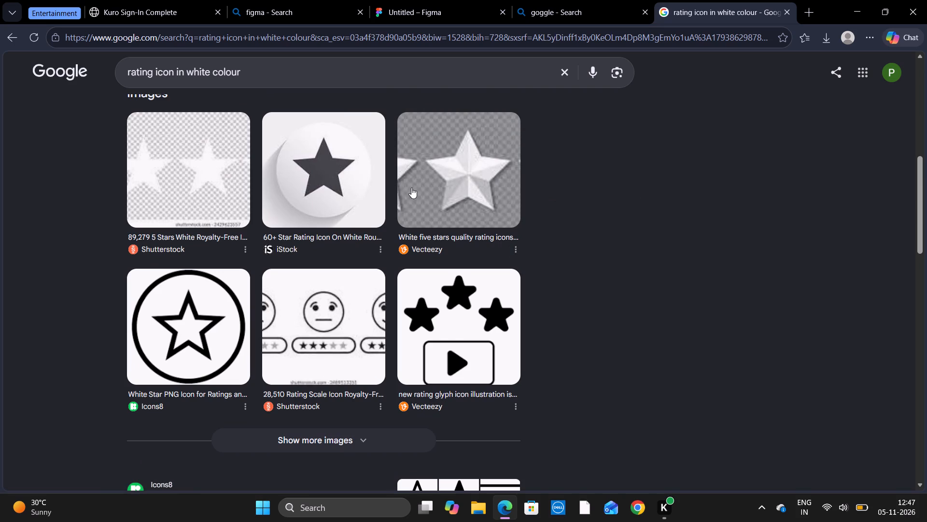
click(334, 186)
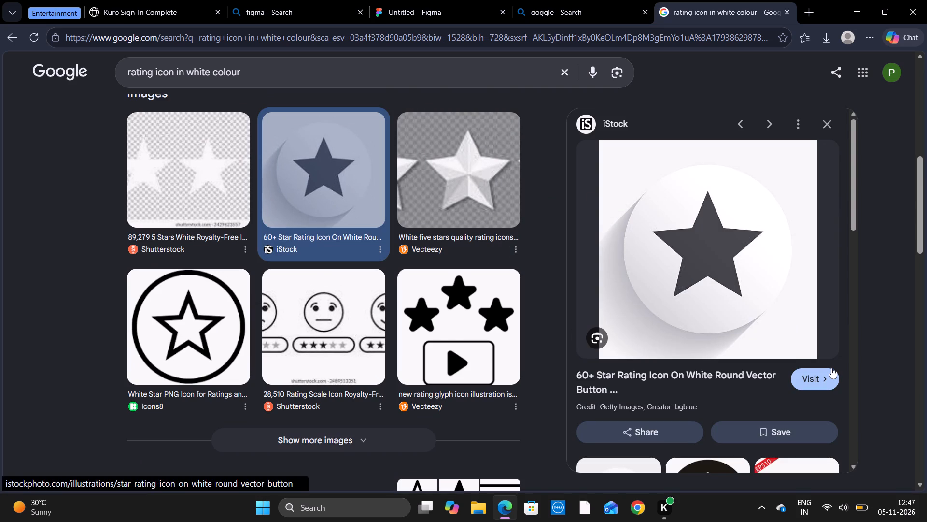
scroll(831, 368, down, 3)
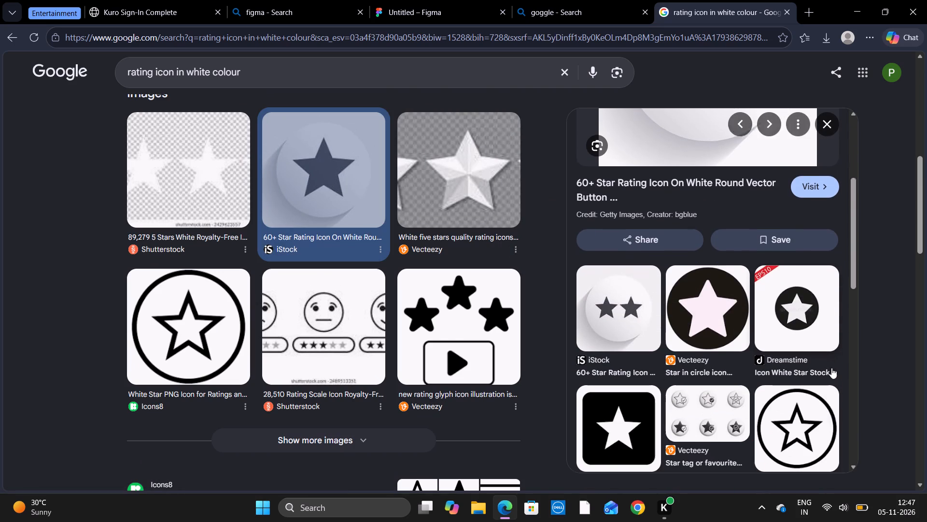
scroll(831, 368, down, 2)
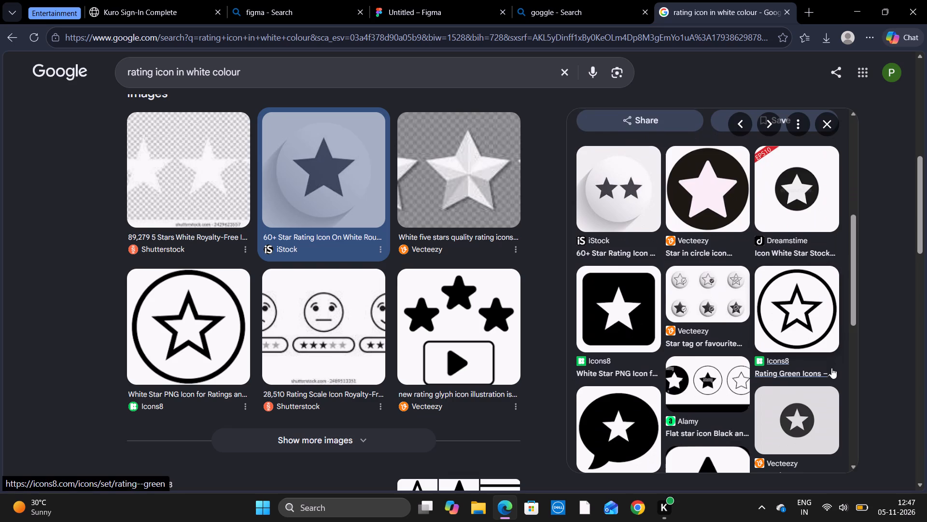
scroll(831, 368, down, 3)
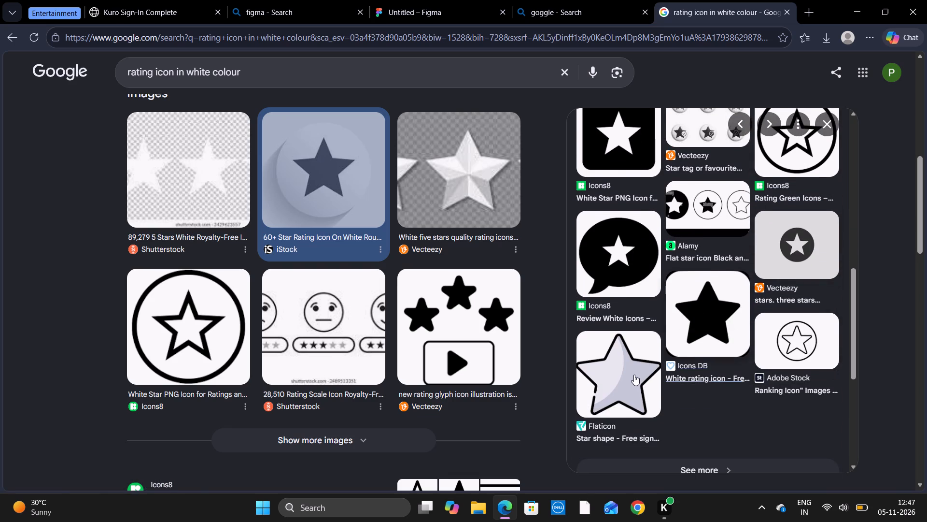
scroll(634, 375, down, 6)
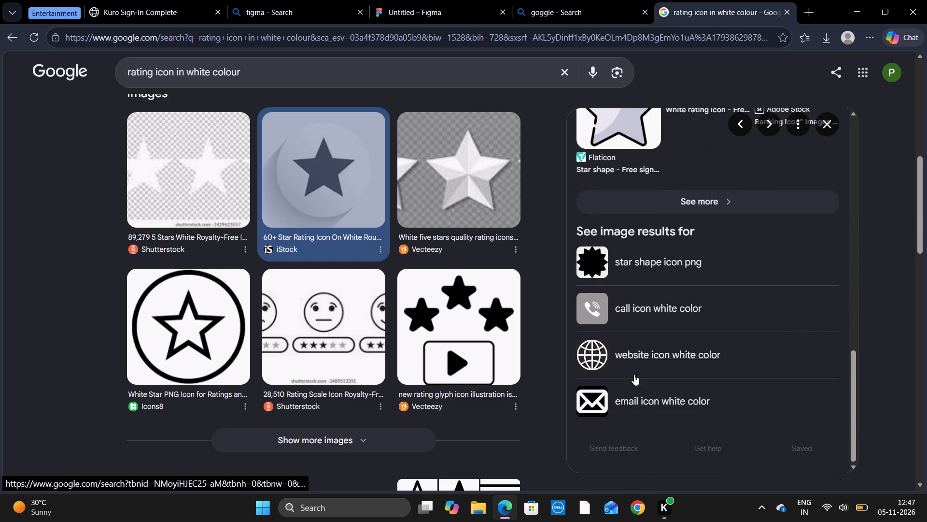
scroll(634, 375, up, 4)
scroll(302, 359, down, 3)
scroll(302, 359, up, 3)
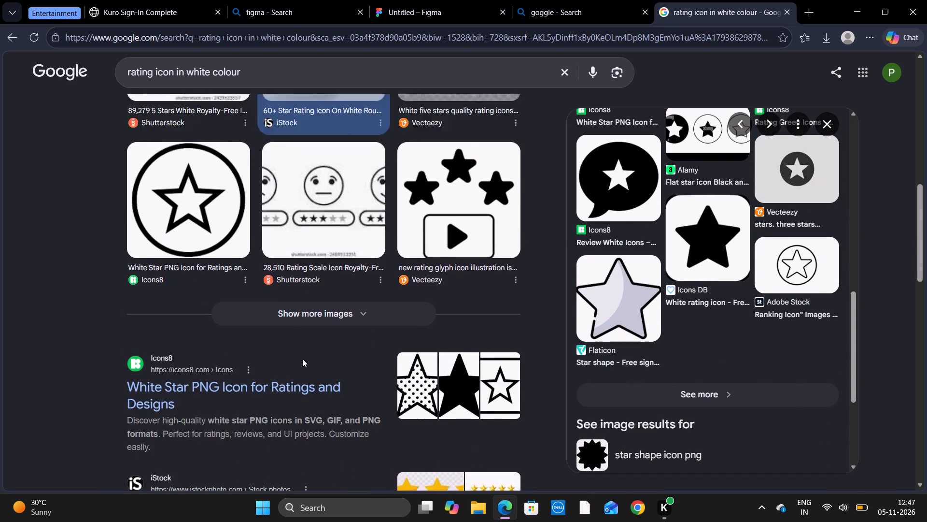
scroll(302, 359, up, 2)
Open the Icons8 "White Star PNG Icon for Ratings and Designs" preview and copy Alamy's outlined "Star Icon vector" from its related images.
click(158, 431)
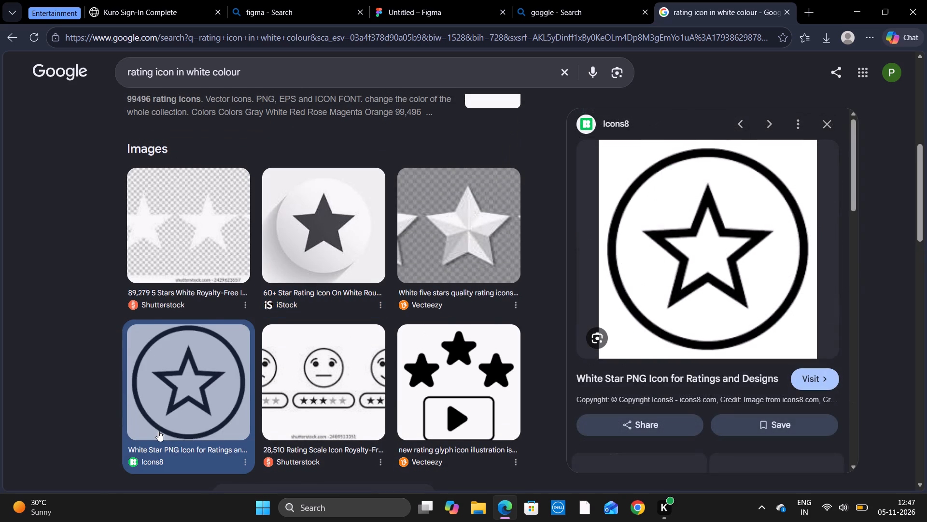
scroll(730, 338, down, 4)
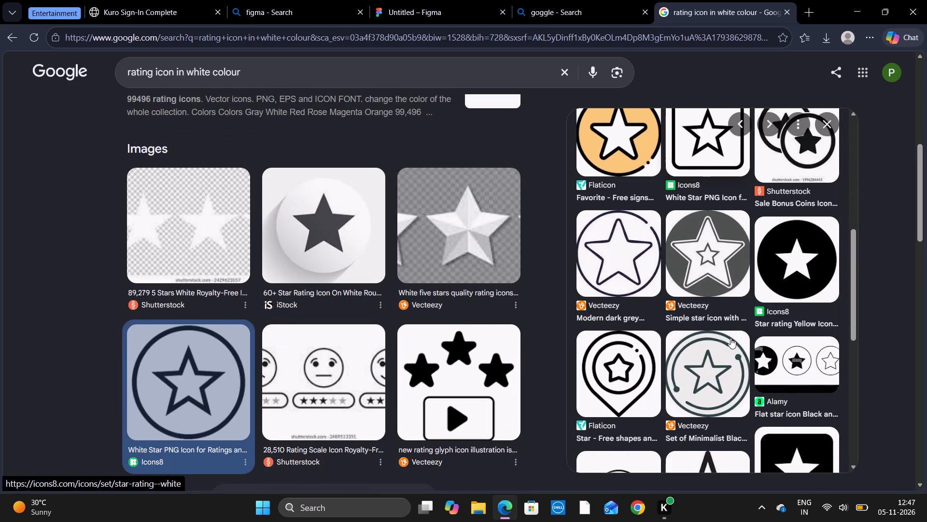
scroll(730, 338, down, 2)
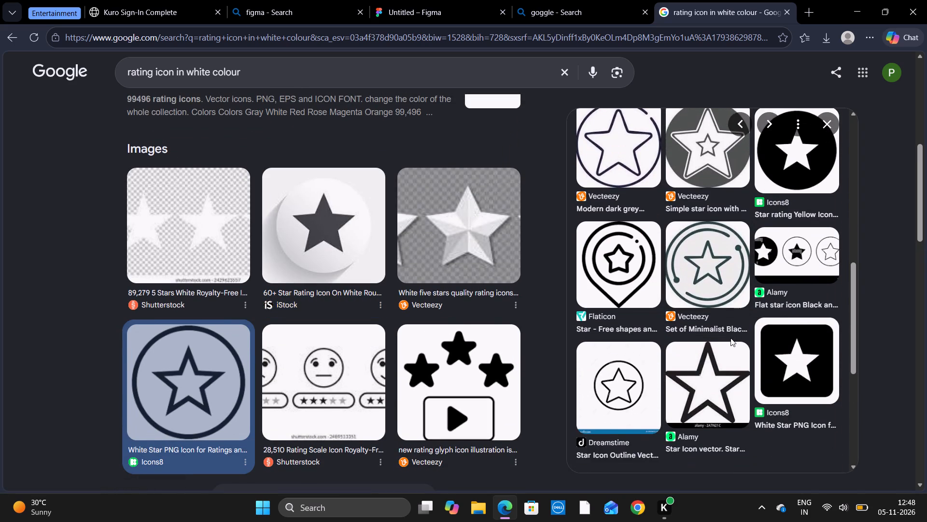
right_click(736, 363)
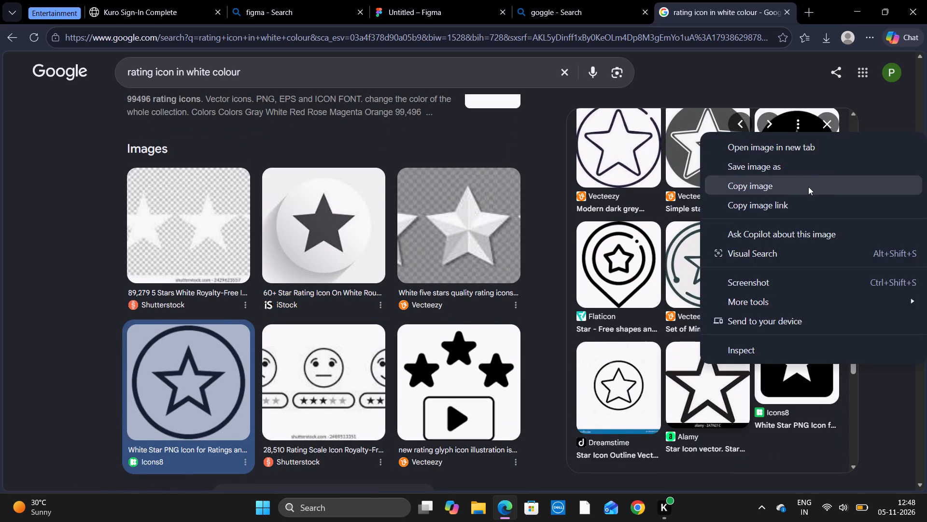
click(808, 187)
Switch to Figma and paste the copied outlined star image onto the canvas.
click(410, 10)
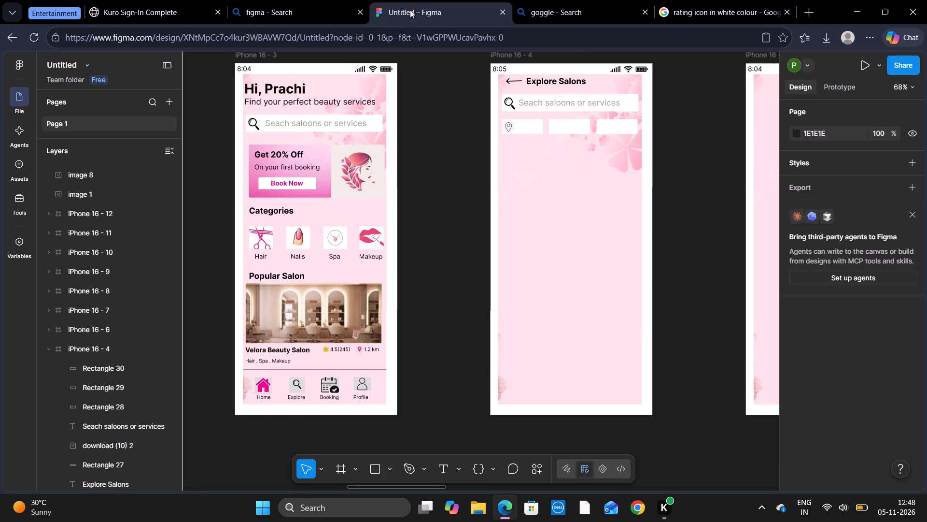
key(ctrl+v)
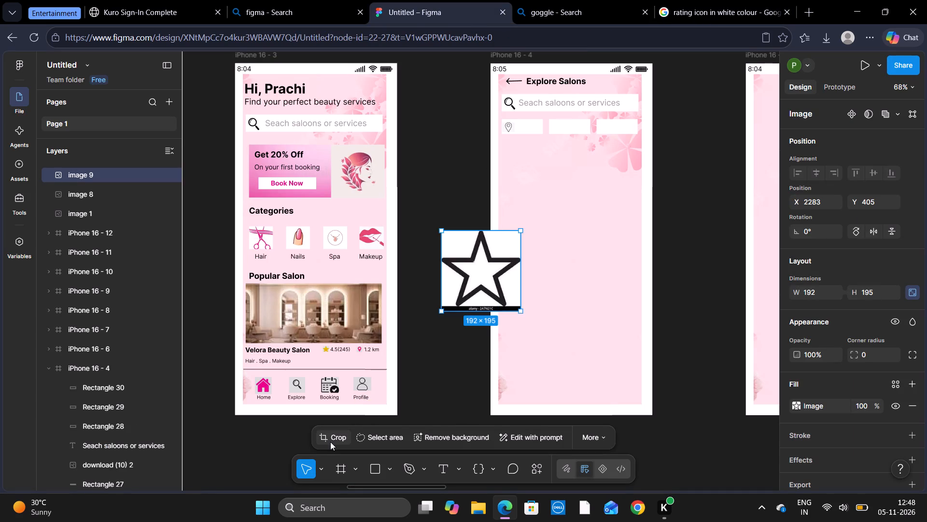
Crop the black Alamy caption strip off the bottom of the star image, leaving it about 192 × 180.
click(330, 442)
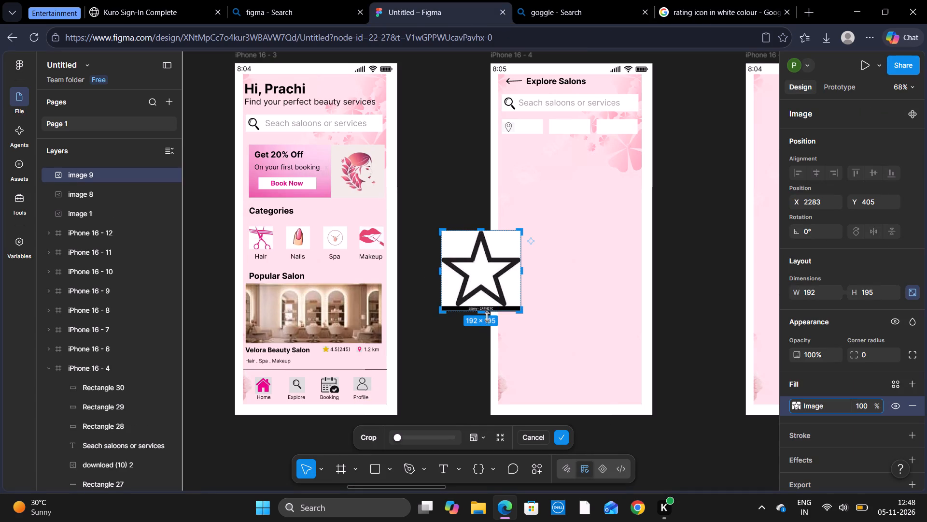
drag(483, 312, 480, 304)
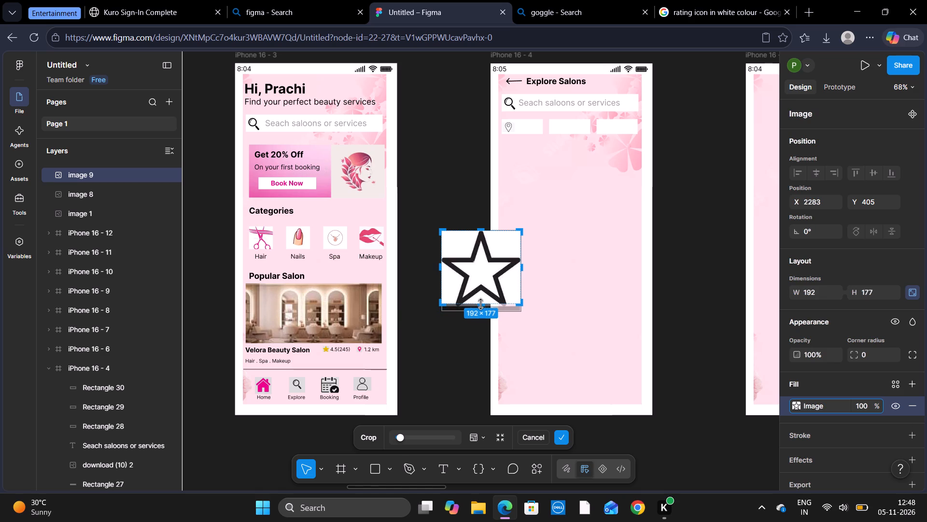
drag(480, 304, 480, 304)
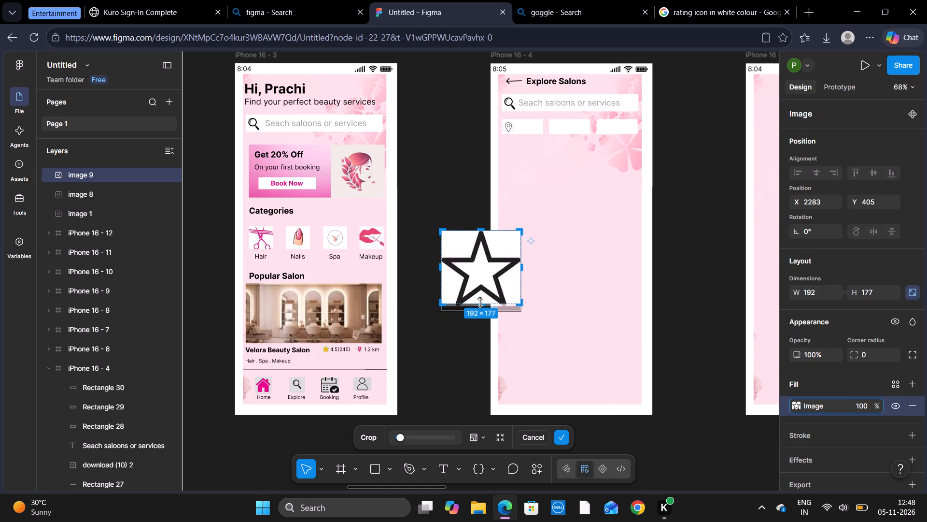
click(480, 302)
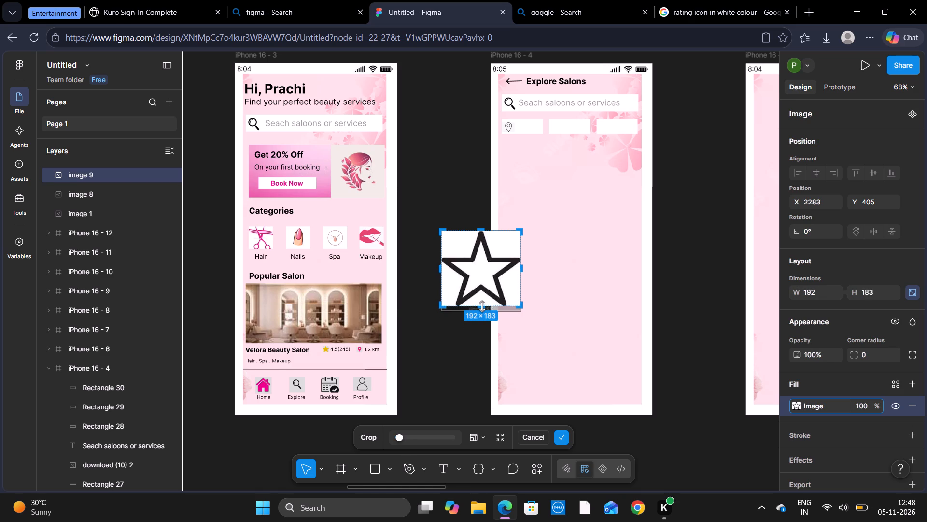
click(560, 439)
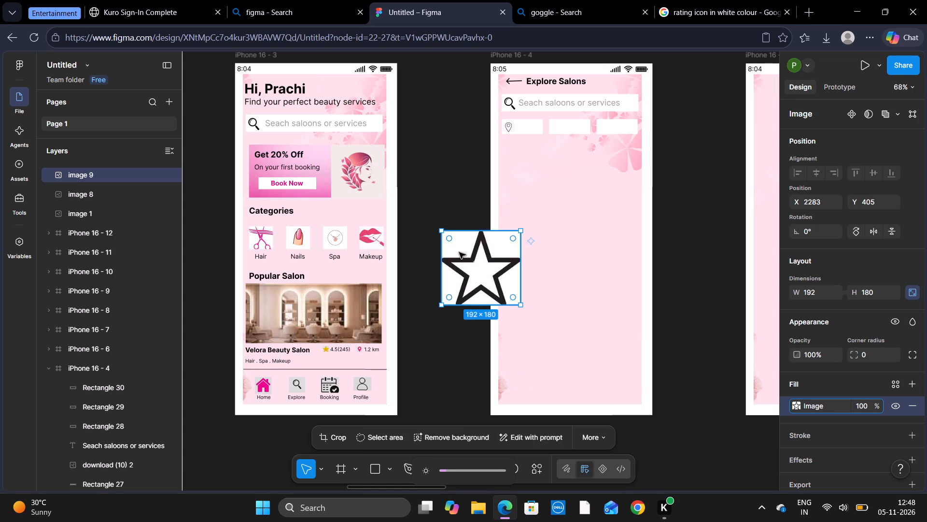
Shrink the cropped star to about 25 × 23 and place it at the start of the middle white box on the Explore Salons screen.
drag(440, 230, 478, 261)
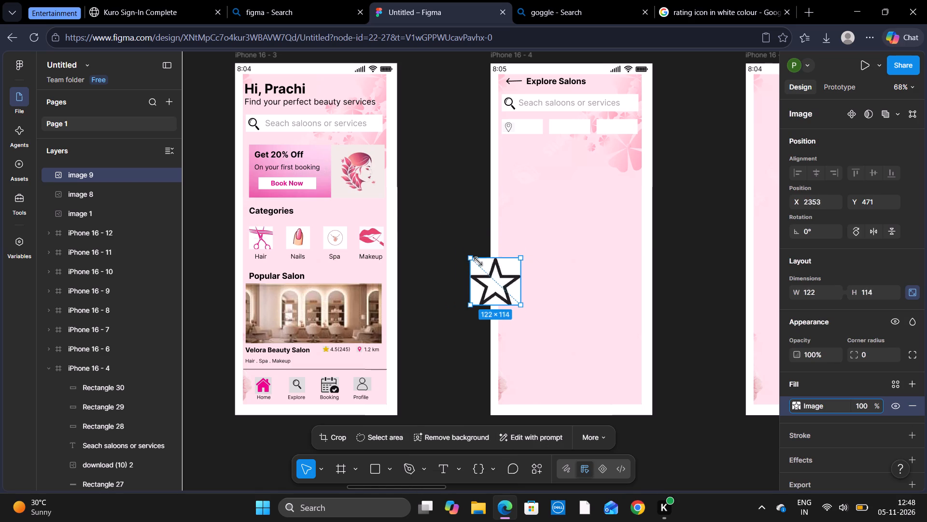
drag(478, 261, 514, 292)
drag(514, 301, 558, 129)
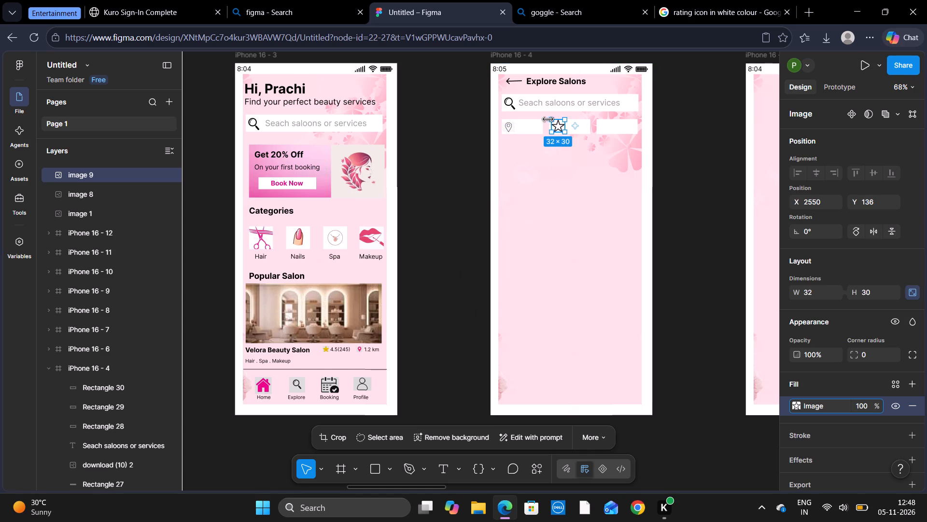
drag(548, 118, 552, 125)
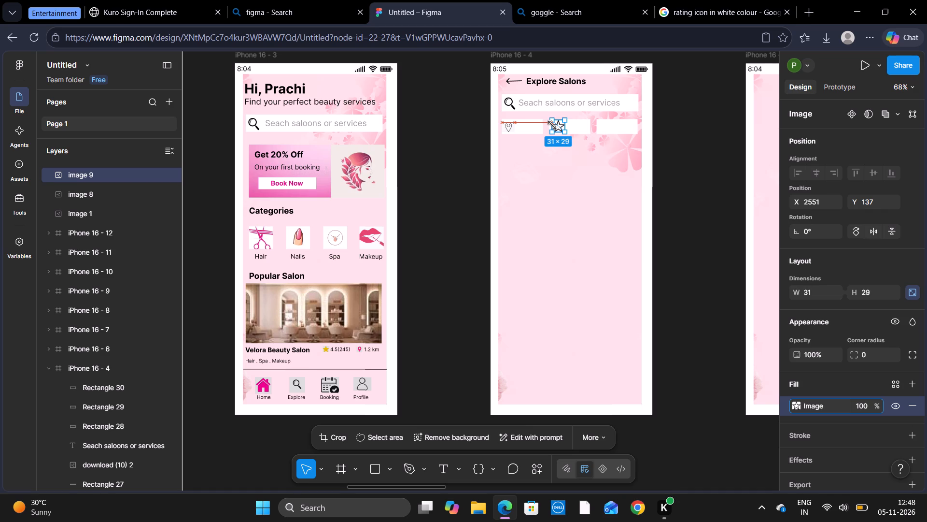
drag(552, 125, 554, 126)
click(559, 128)
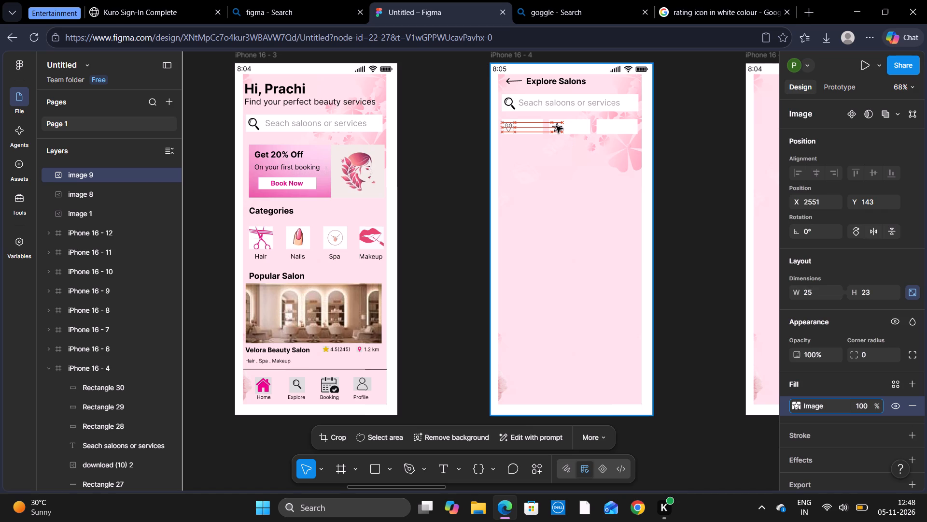
click(686, 142)
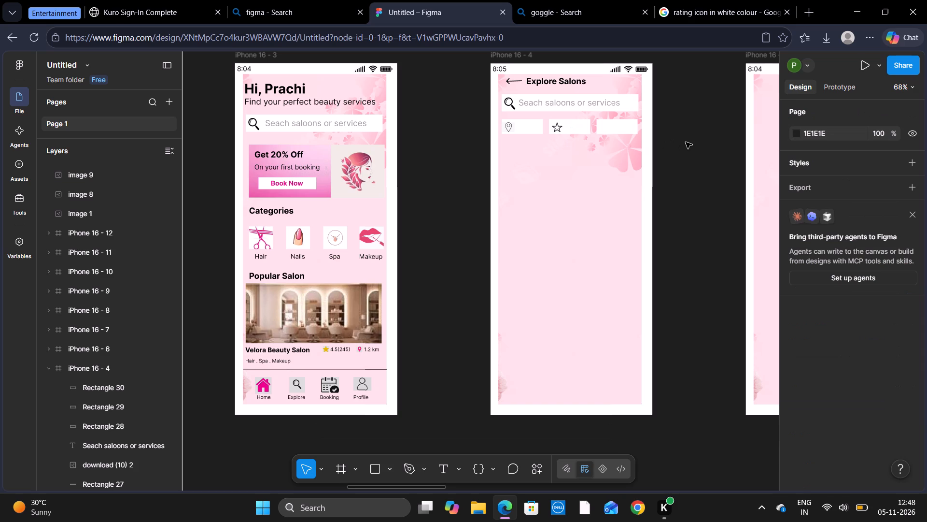
double_click(564, 131)
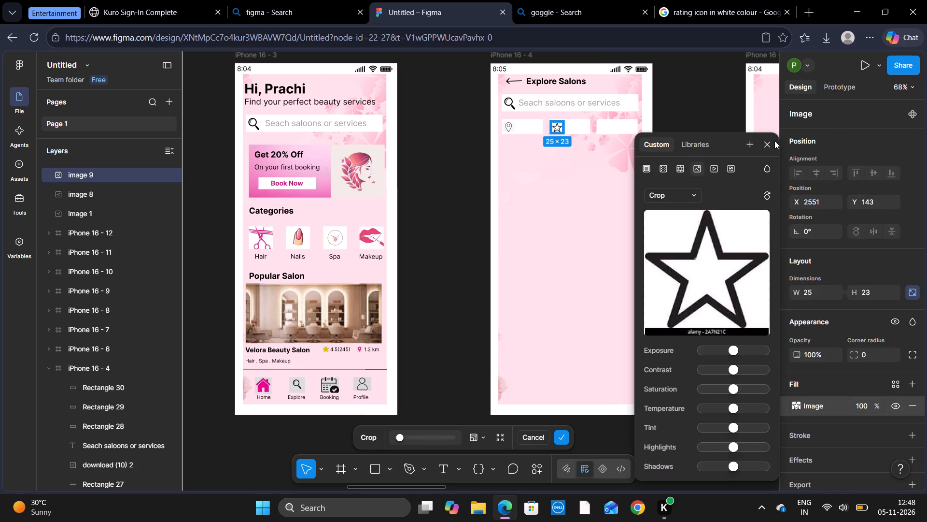
click(772, 141)
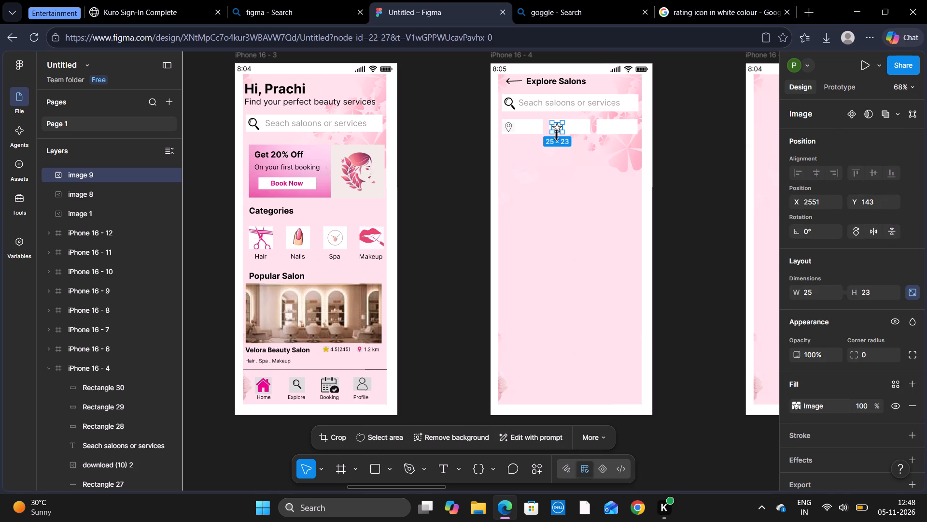
click(556, 130)
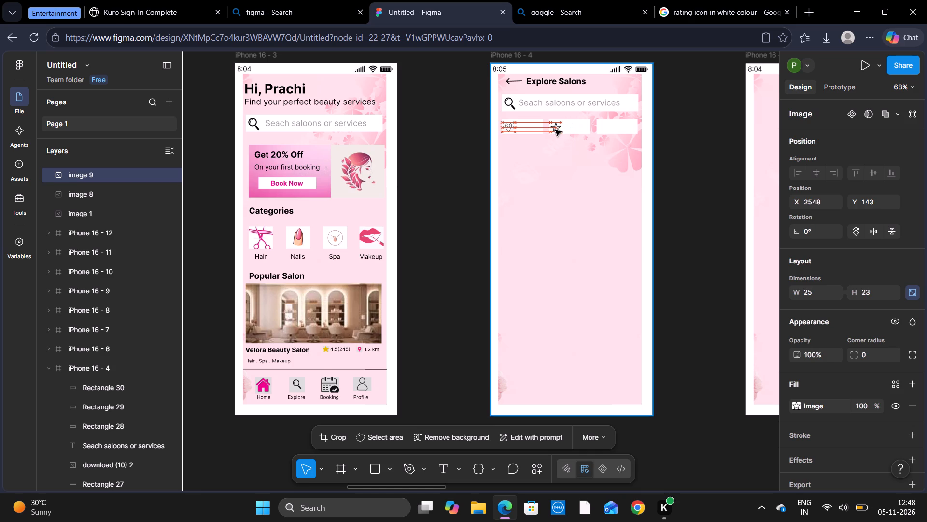
click(724, 139)
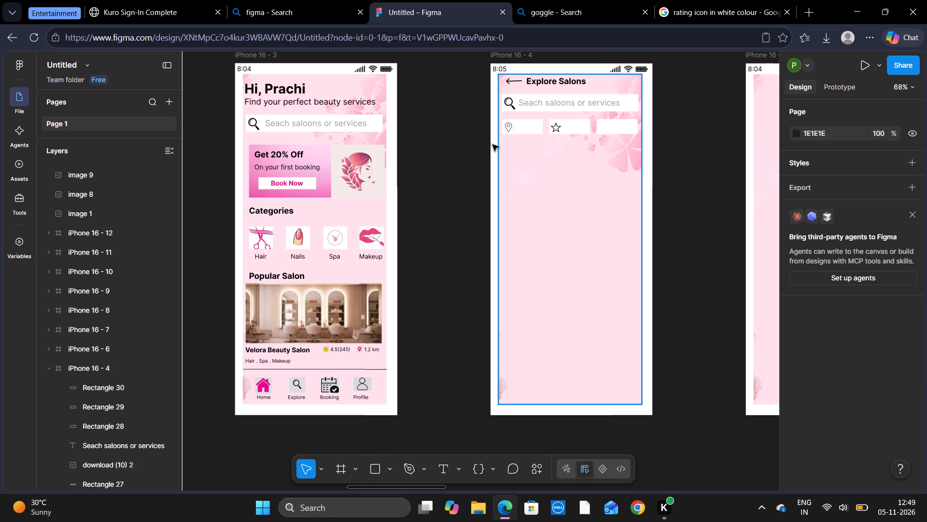
Switch to the Google results, search for "service icon in white colour" and look through the images for a suitable icon.
click(686, 16)
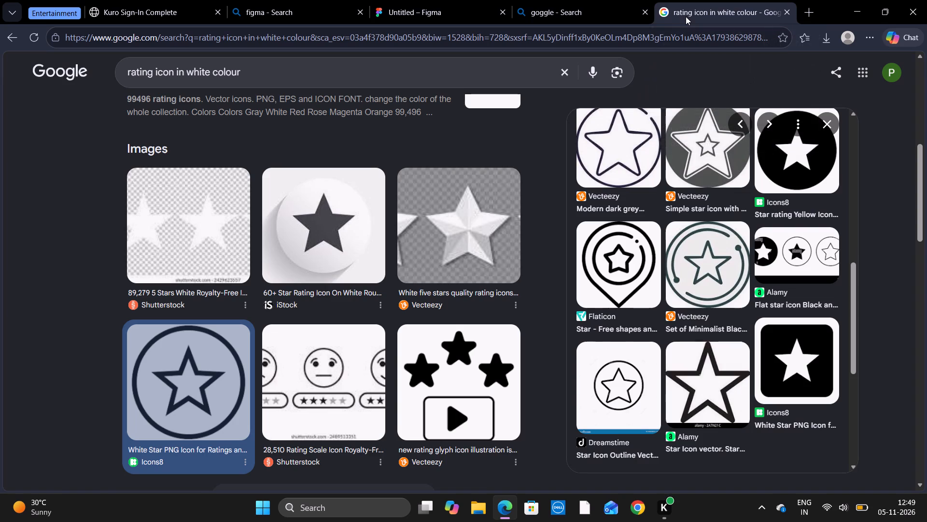
click(151, 73)
key(BackSpace)
key(BackSpace)
key(BackSpace)
key(BackSpace)
key(BackSpace)
key(BackSpace)
key(BackSpace)
key(BackSpace)
key(BackSpace)
key(BackSpace)
key(BackSpace)
key(BackSpace)
key(BackSpace)
key(BackSpace)
key(BackSpace)
key(BackSpace)
key(BackSpace)
key(BackSpace)
key(BackSpace)
key(BackSpace)
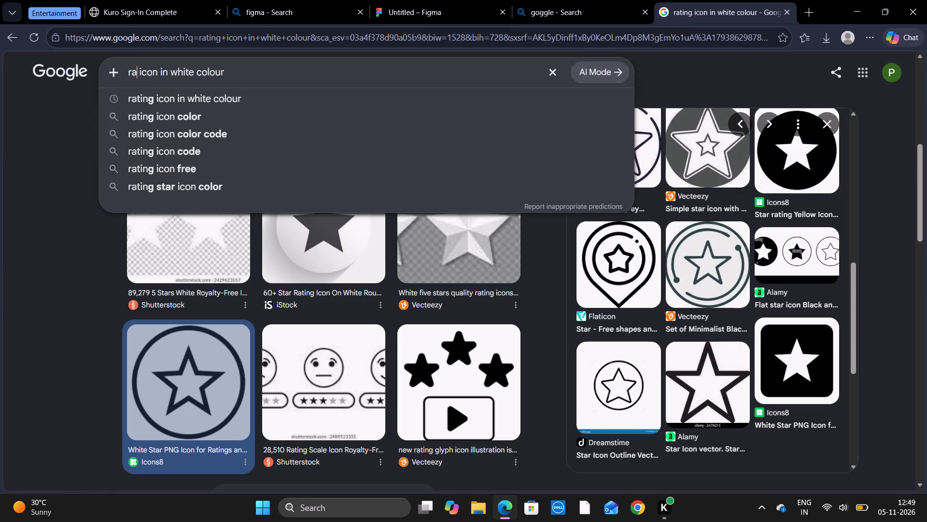
text(service)
key(Return)
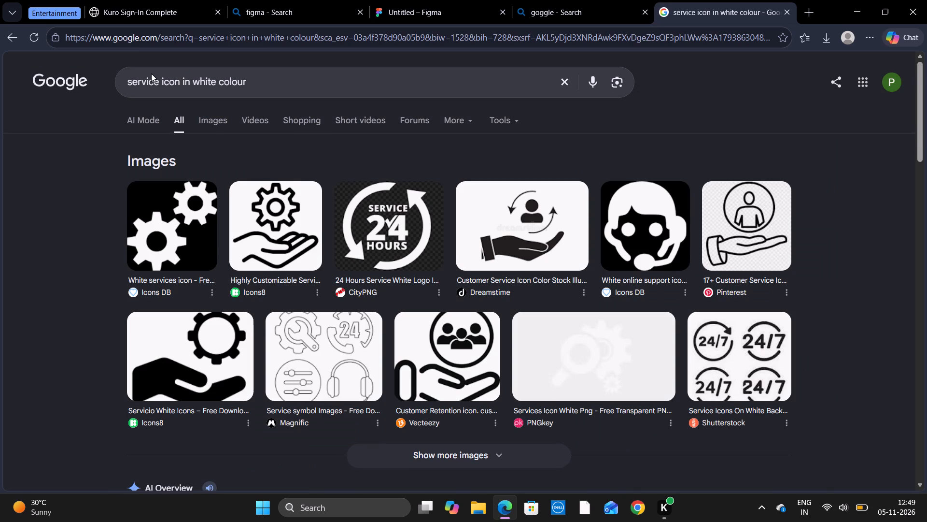
scroll(369, 305, down, 1)
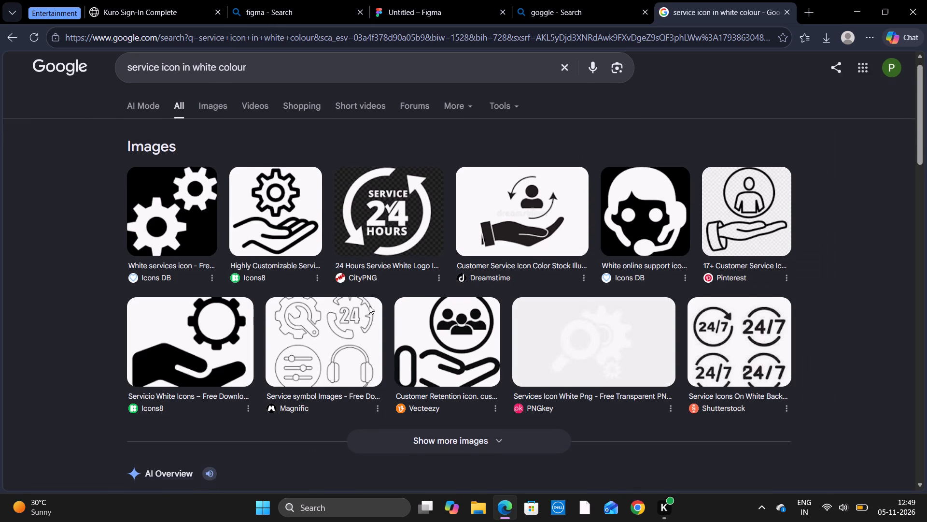
scroll(369, 305, down, 1)
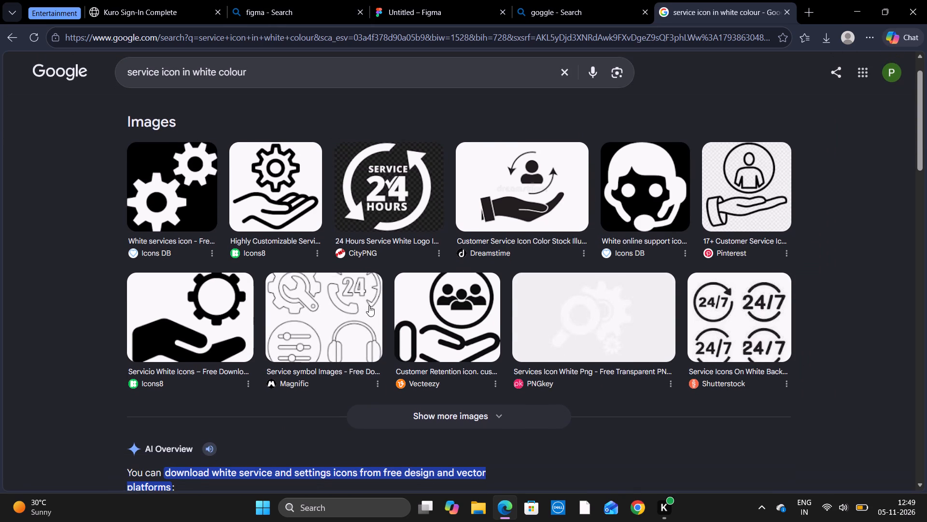
scroll(369, 305, down, 1)
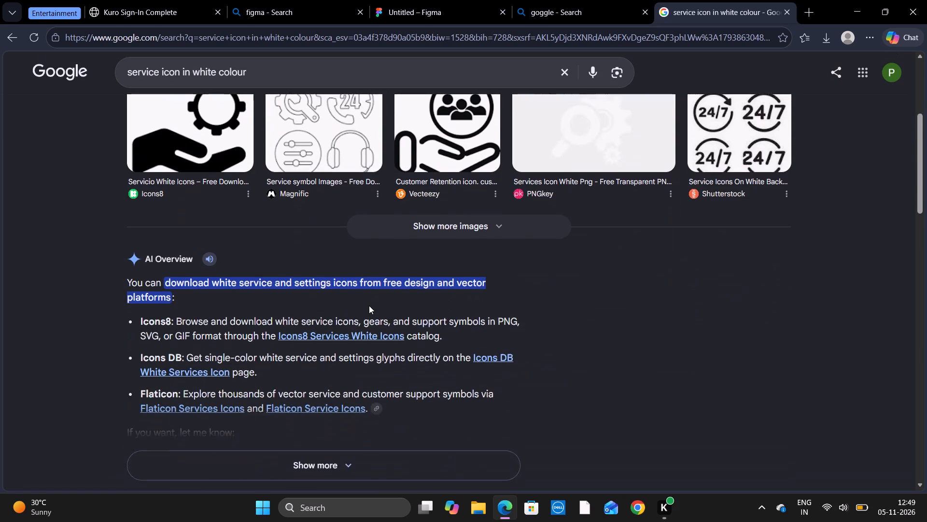
scroll(369, 305, down, 2)
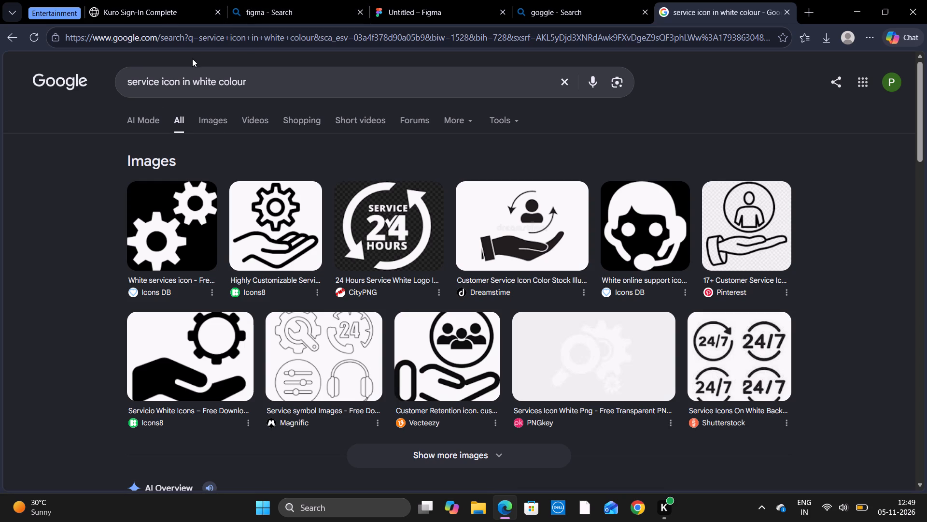
Change the Google search to "service icon in pink colour".
click(250, 83)
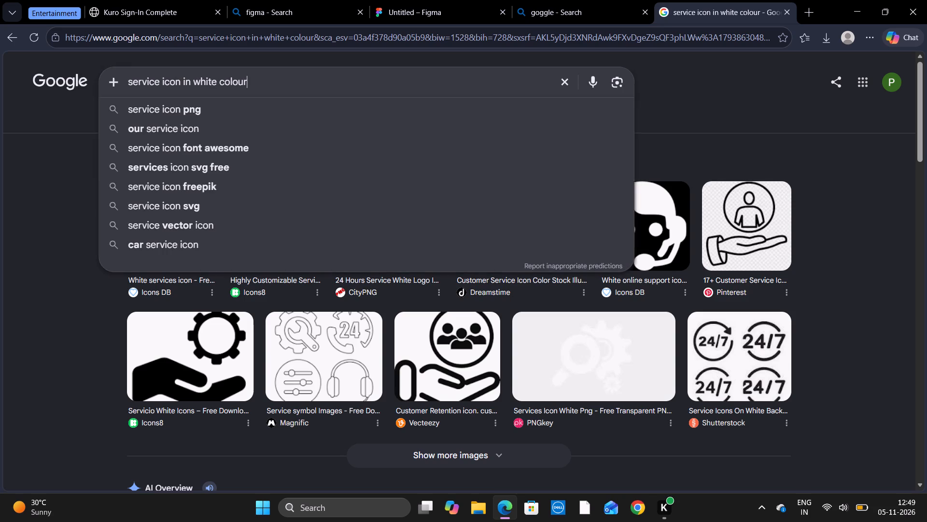
key(BackSpace)
key(BackSpace)
key(BackSpace)
key(BackSpace)
key(BackSpace)
key(BackSpace)
key(BackSpace)
key(BackSpace)
key(BackSpace)
key(BackSpace)
key(BackSpace)
key(BackSpace)
key(BackSpace)
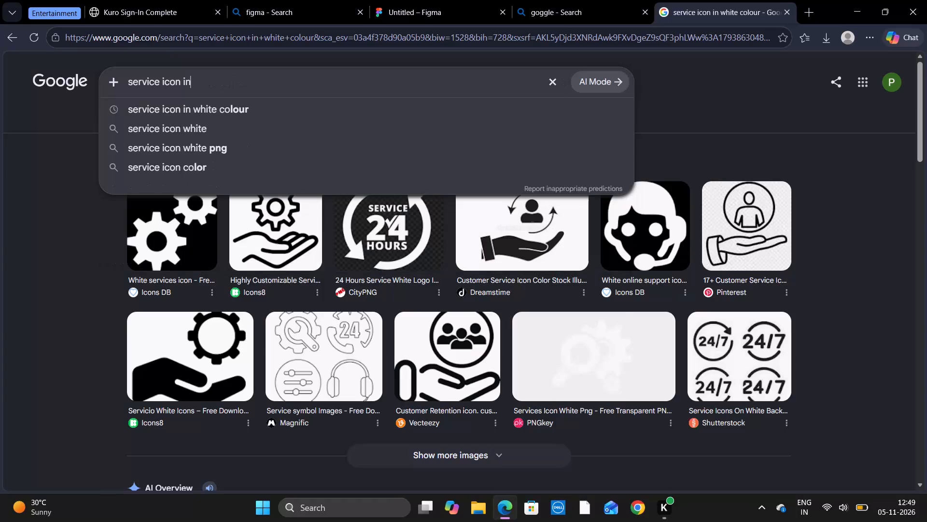
key(space)
text(pink colol)
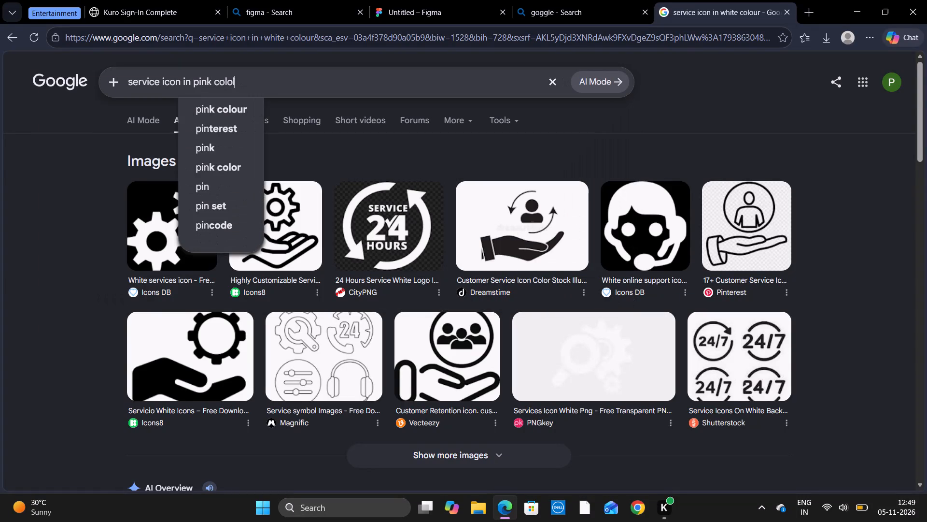
key(BackSpace)
text(ur)
key(Return)
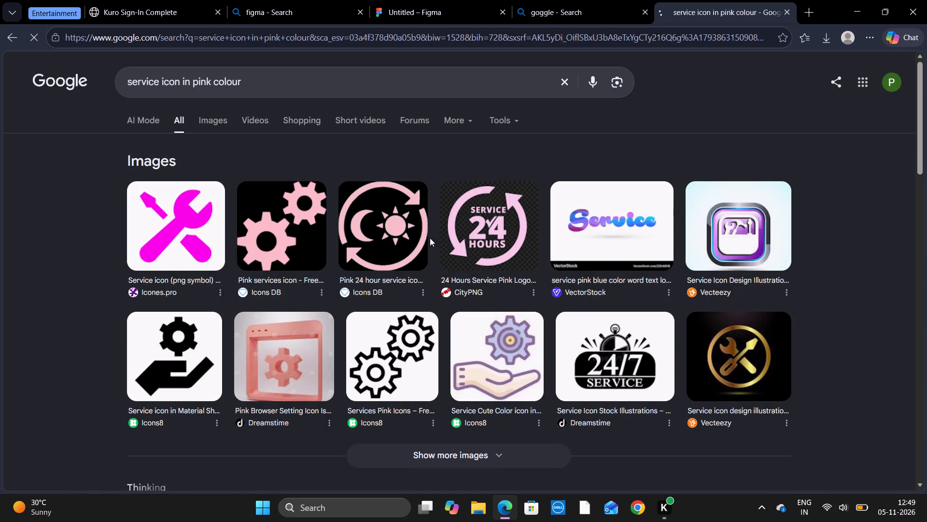
Open the Icons DB "Pink 24 hour service icon" preview and copy the white-background version from its related images.
scroll(424, 258, down, 1)
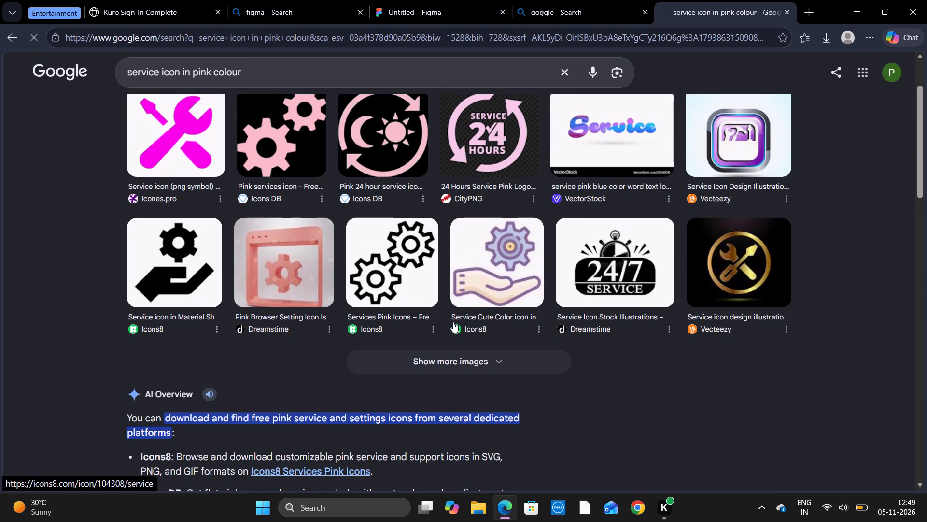
click(403, 139)
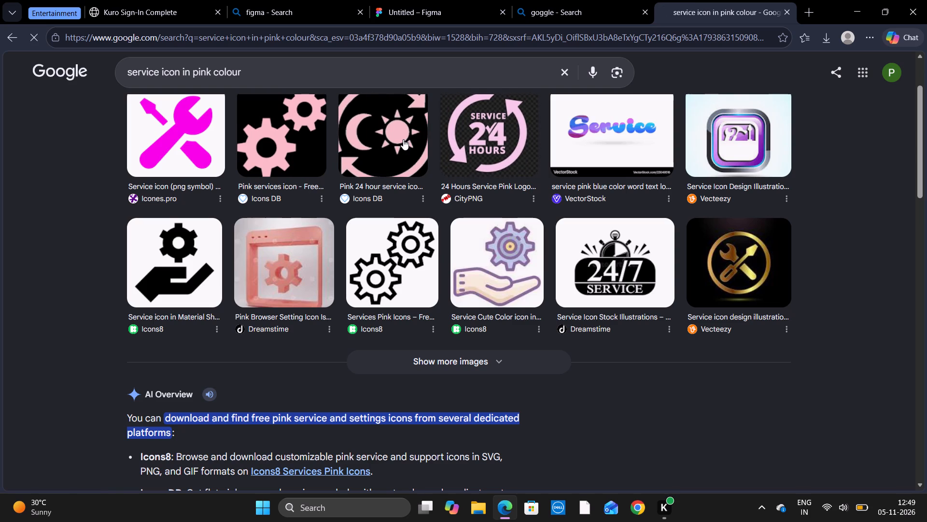
scroll(398, 152, up, 1)
double_click(399, 163)
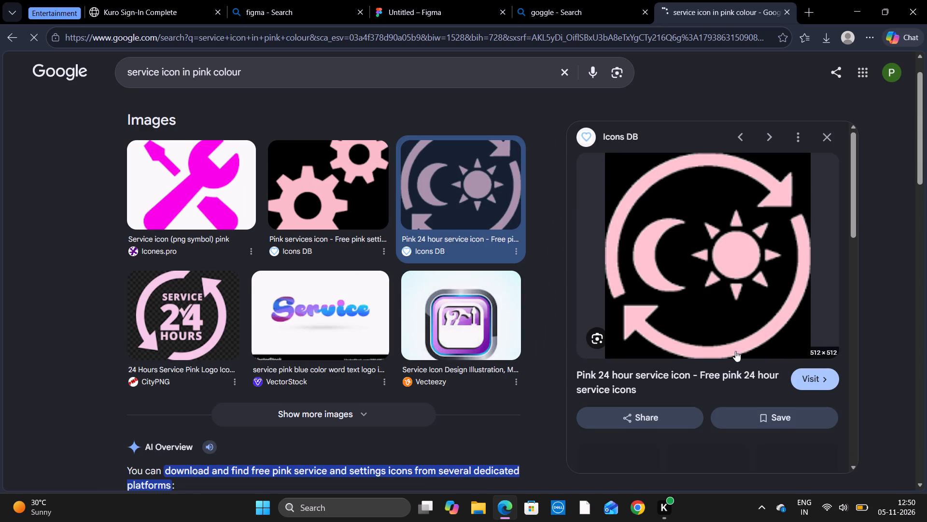
scroll(721, 305, down, 4)
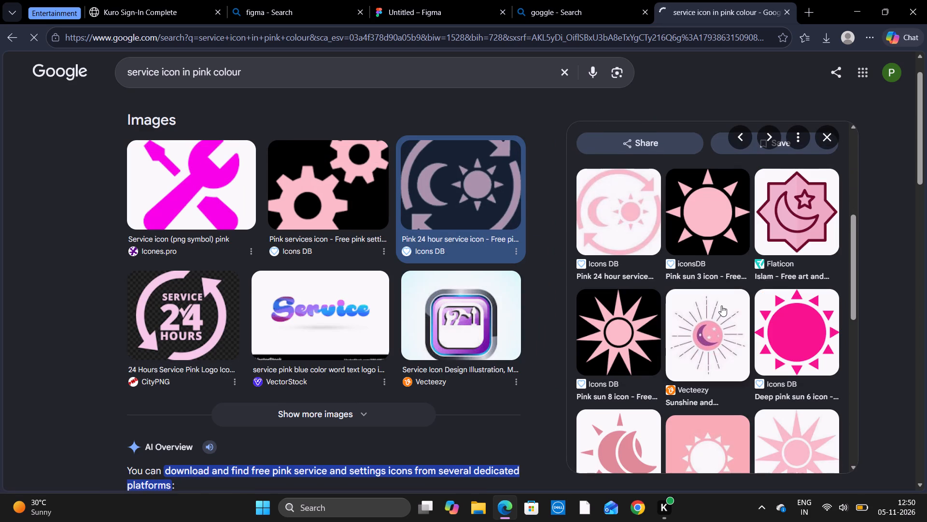
right_click(637, 214)
click(702, 268)
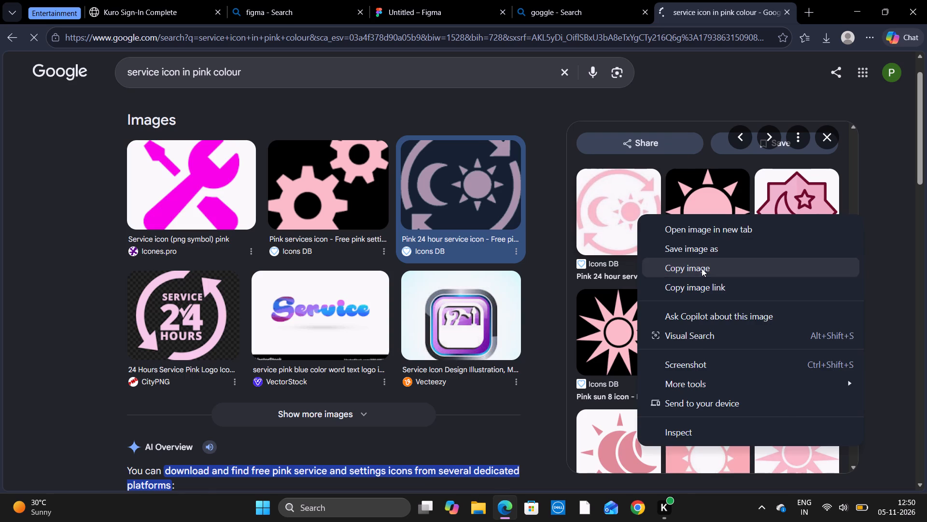
Switch to Figma and paste the copied pink 24 hour service icon onto the canvas.
click(465, 4)
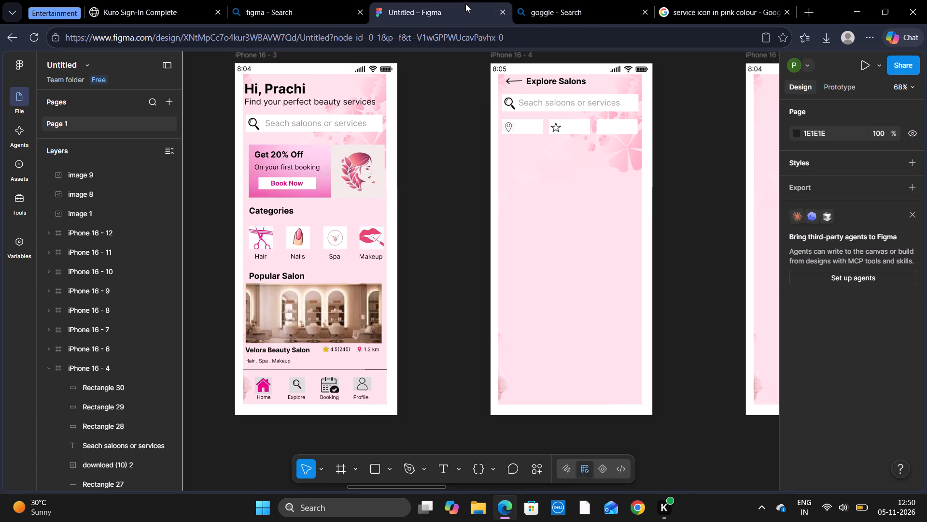
click(455, 196)
key(ctrl+v)
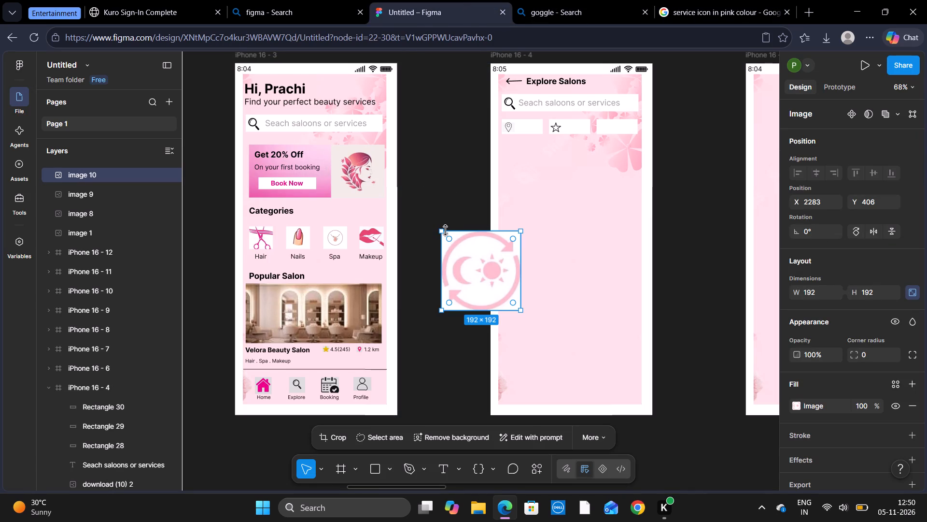
Shrink the pasted pink service icon to about 25 × 25 and place it inside the third white box under the Explore Salons search bar.
drag(441, 230, 513, 335)
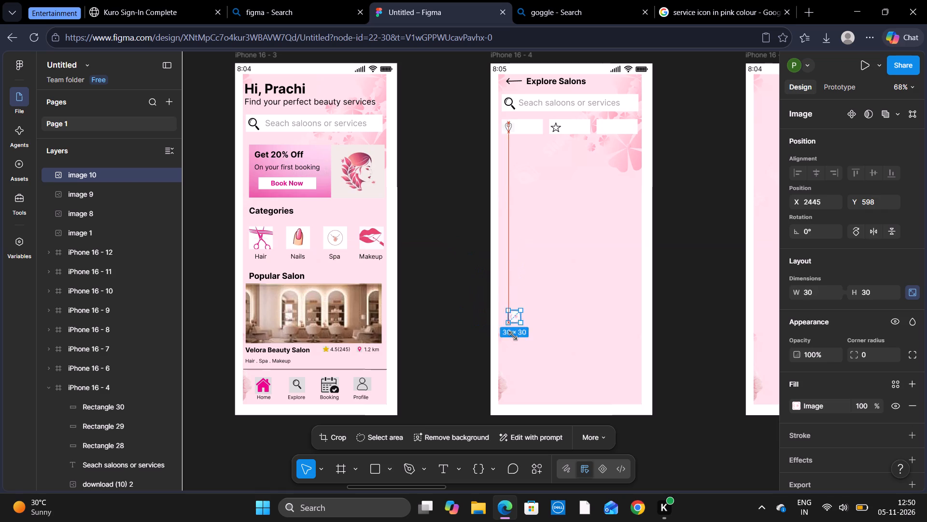
drag(513, 335, 496, 302)
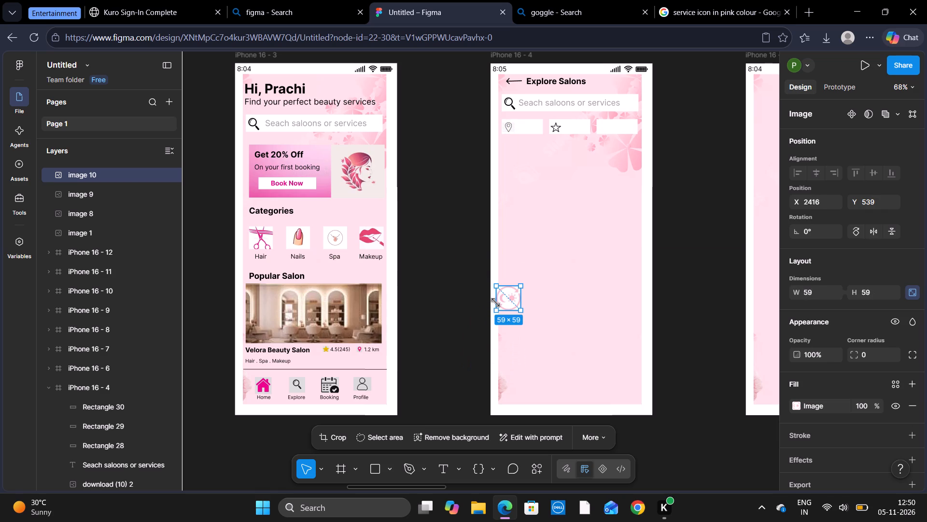
drag(496, 302, 503, 303)
drag(507, 299, 623, 164)
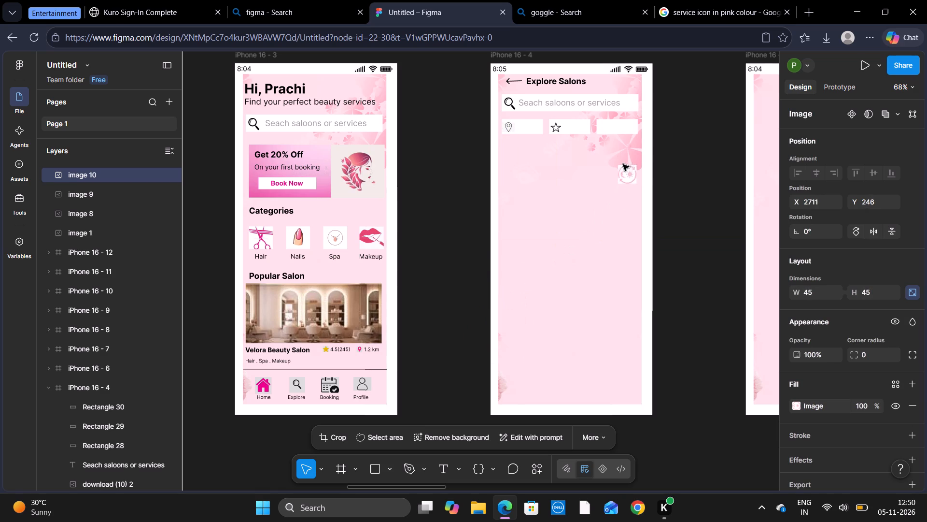
drag(623, 164, 600, 125)
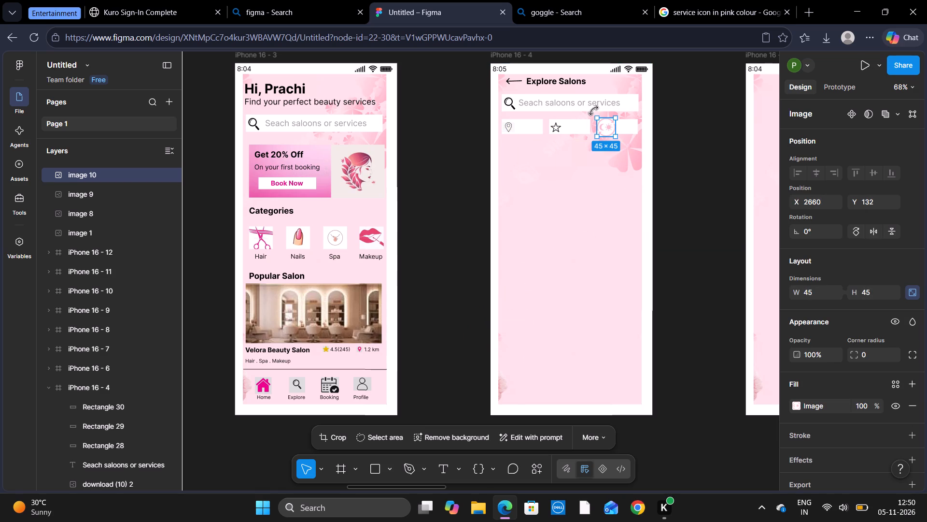
drag(597, 117, 603, 124)
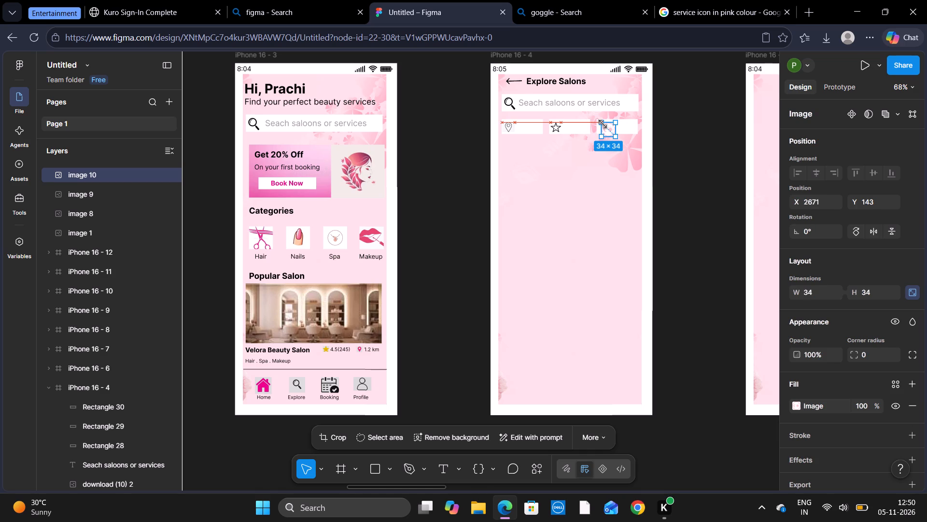
drag(603, 124, 604, 126)
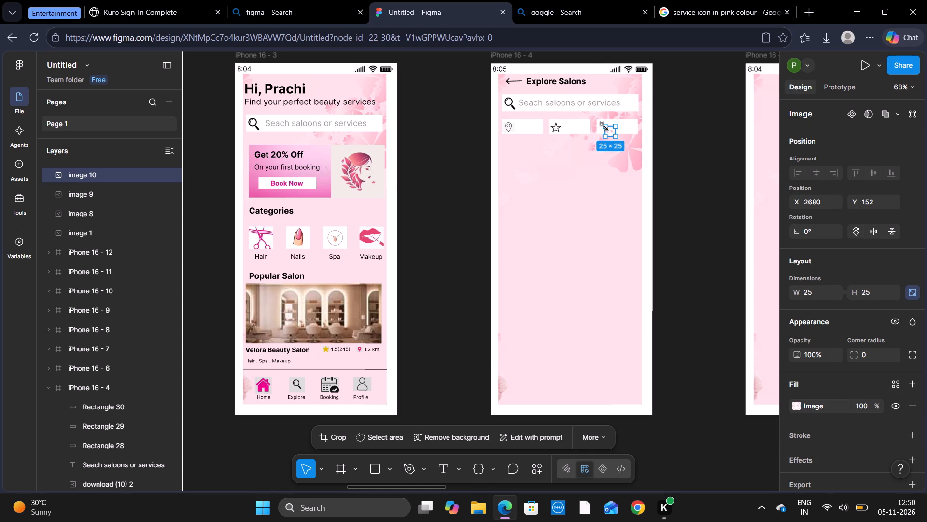
drag(611, 130, 606, 126)
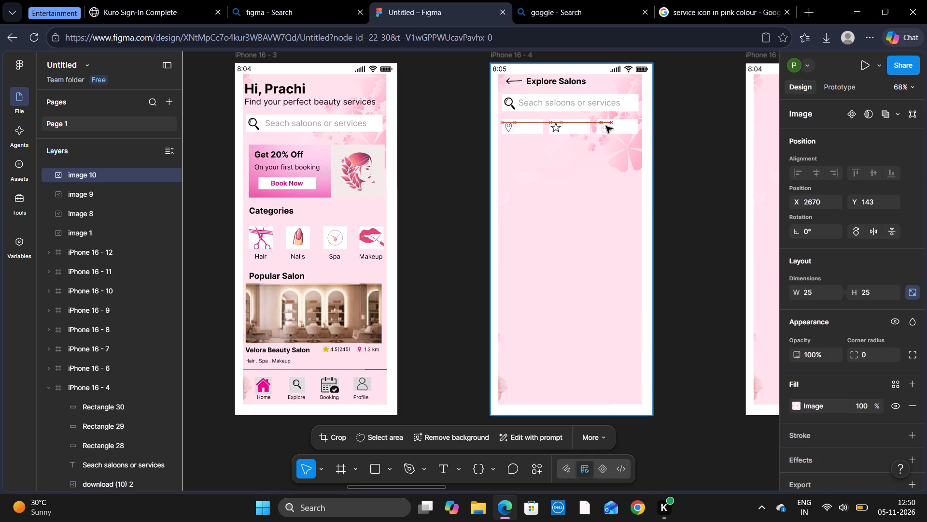
drag(606, 126, 606, 125)
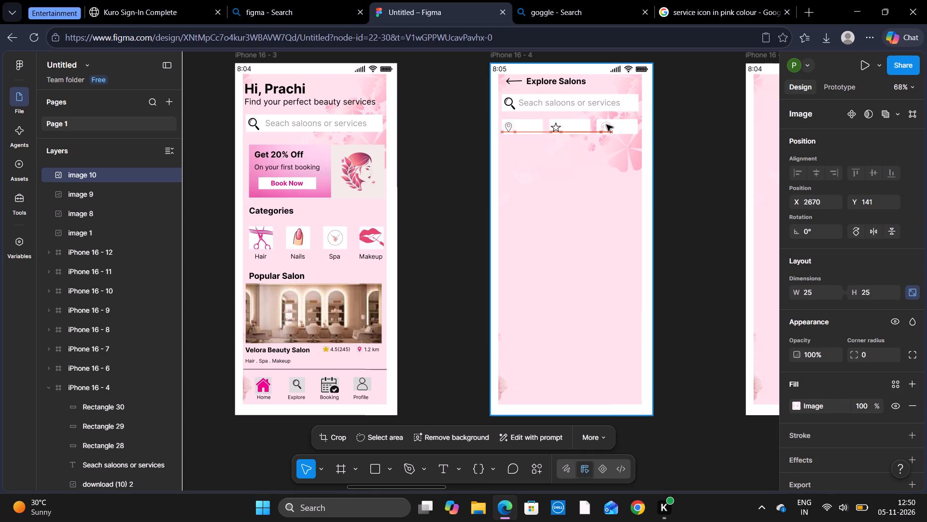
drag(606, 125, 605, 125)
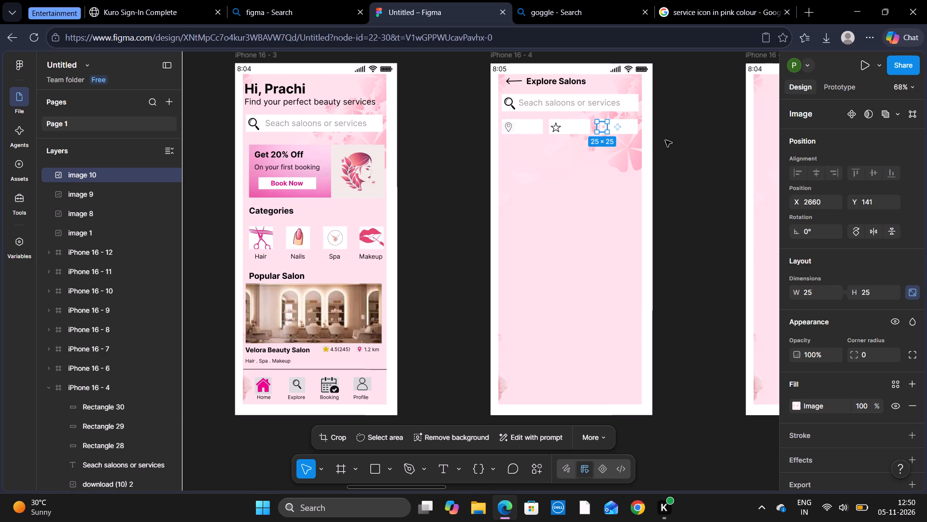
click(673, 140)
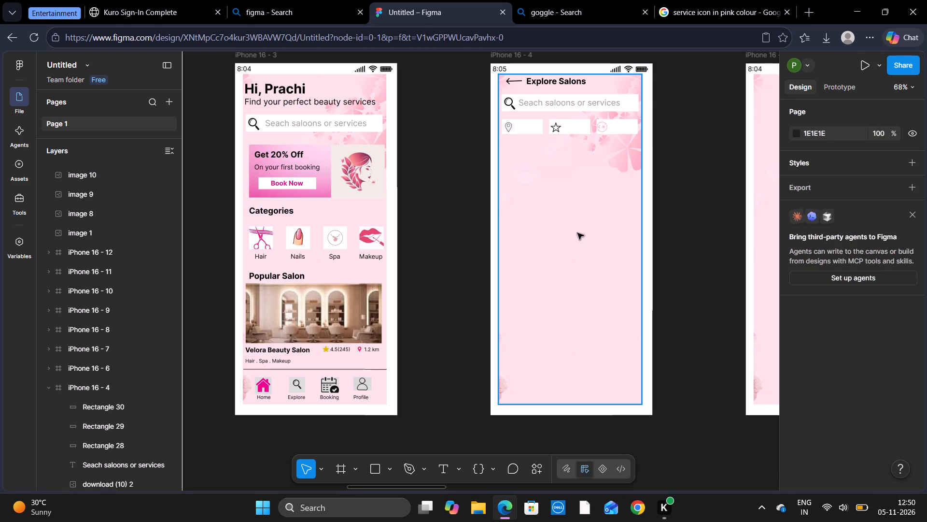
Add a "Location" text label at font size 13 beside the pin icon in the first white box.
click(447, 469)
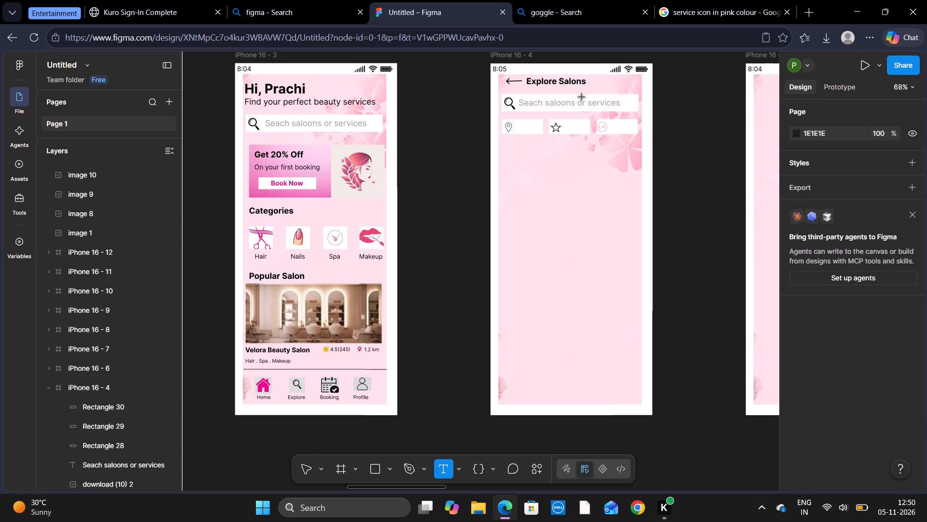
click(518, 127)
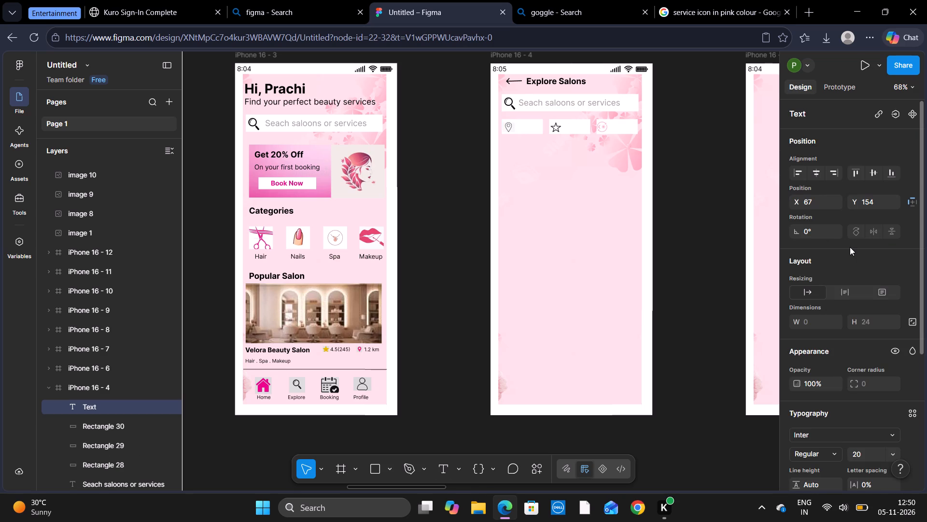
click(893, 456)
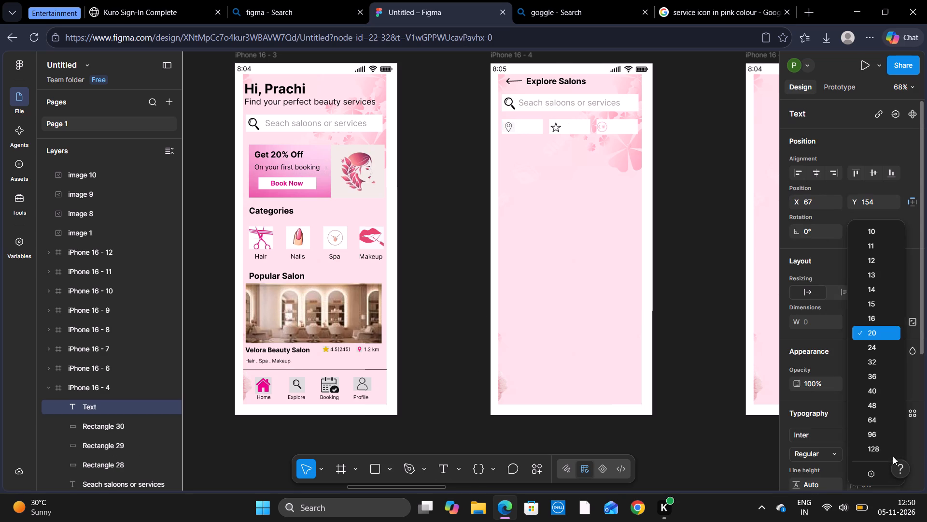
click(887, 281)
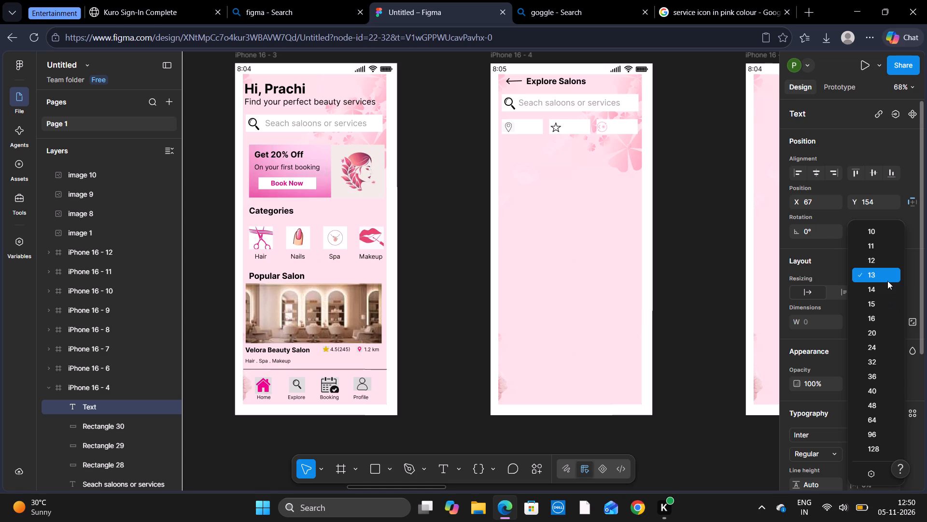
key(shift+l)
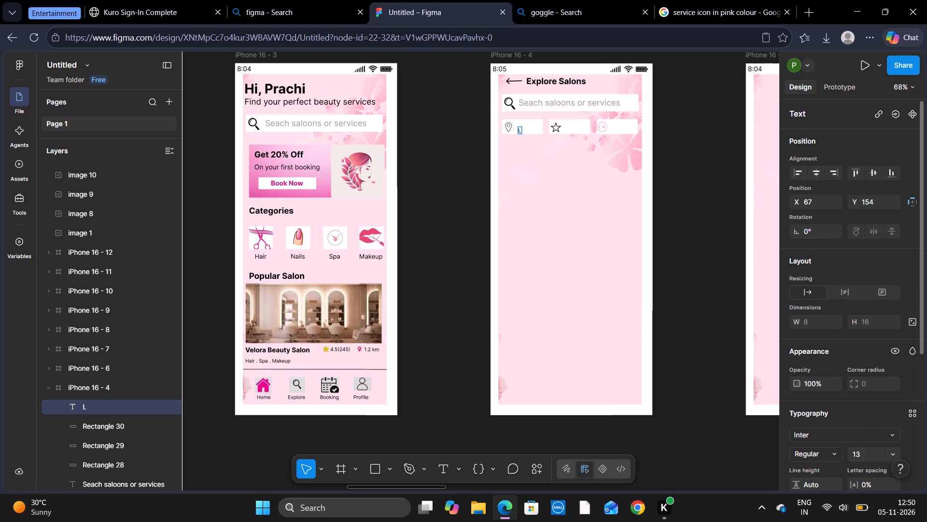
text(ocation)
drag(540, 150, 535, 127)
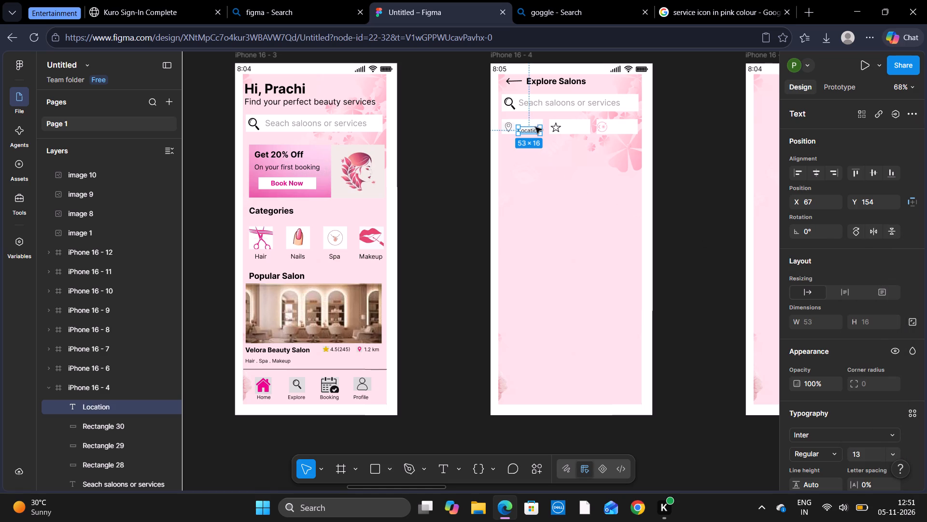
drag(535, 127, 529, 126)
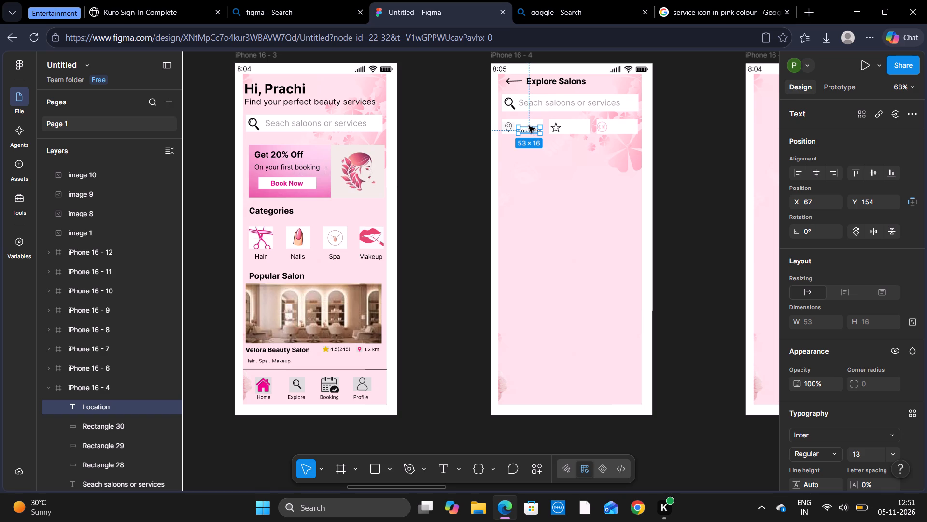
drag(529, 126, 527, 130)
click(527, 130)
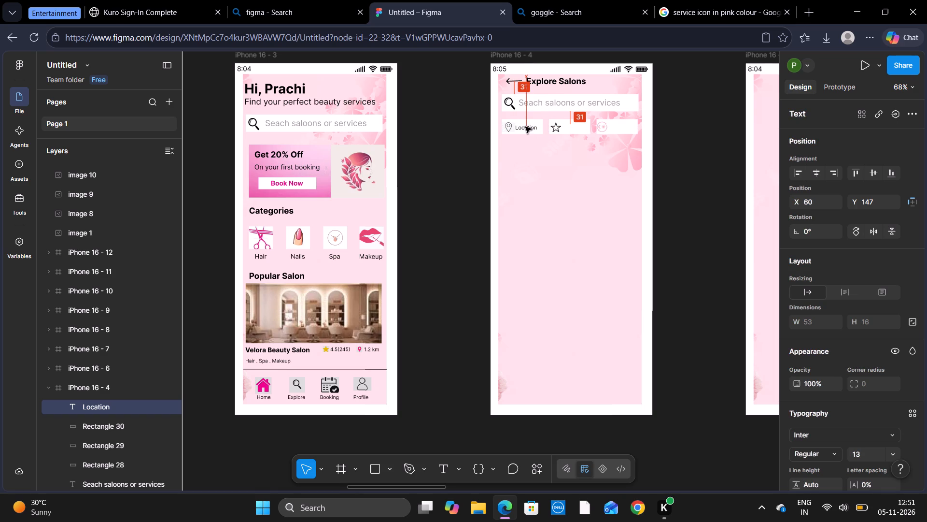
Set the Location label's font size to 15 and nudge it to fit beside the pin, at about X 57, Y 144.
click(891, 451)
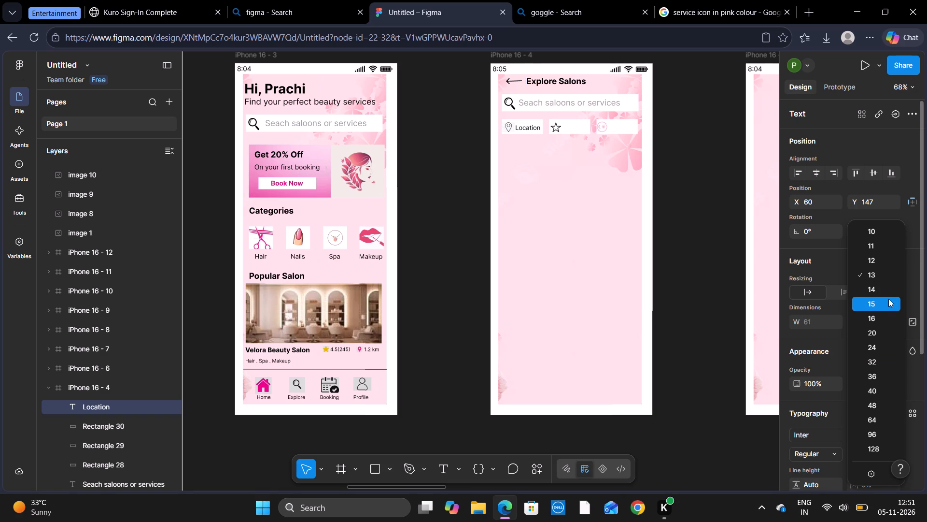
click(888, 299)
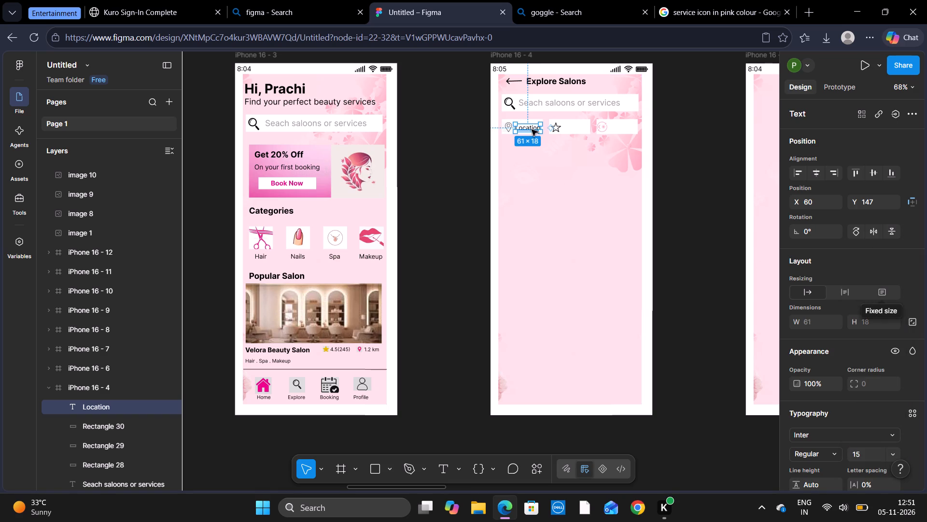
click(529, 125)
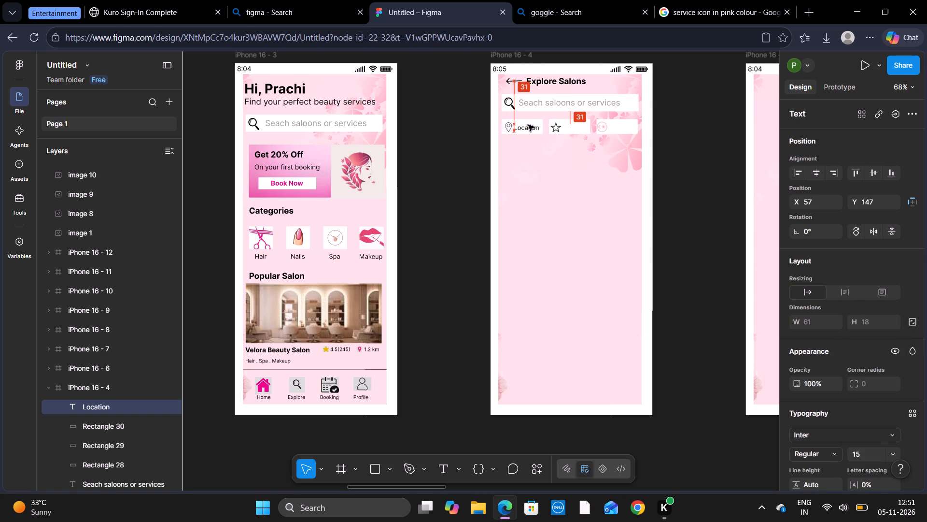
click(696, 252)
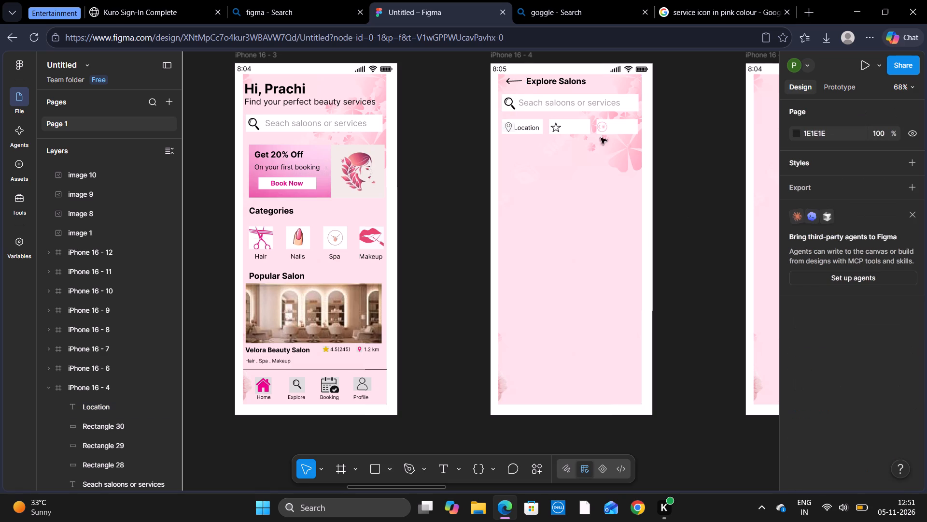
click(529, 128)
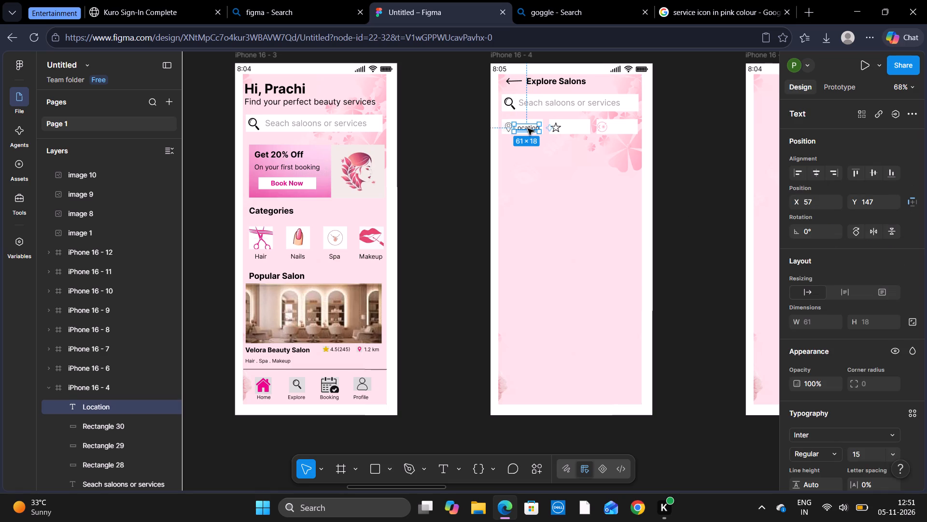
click(528, 128)
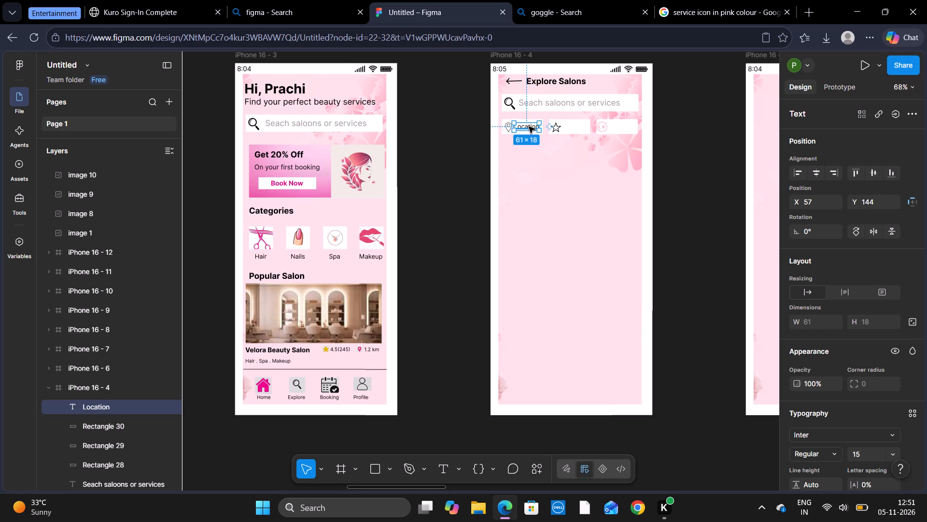
click(701, 127)
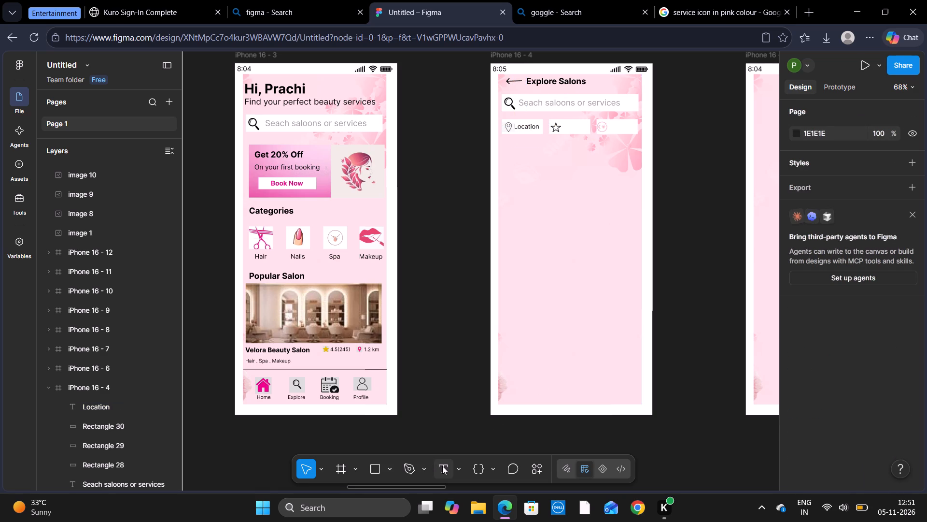
Add a "Rating" text label beside the star in the second white box and line it up with the Location label.
click(442, 466)
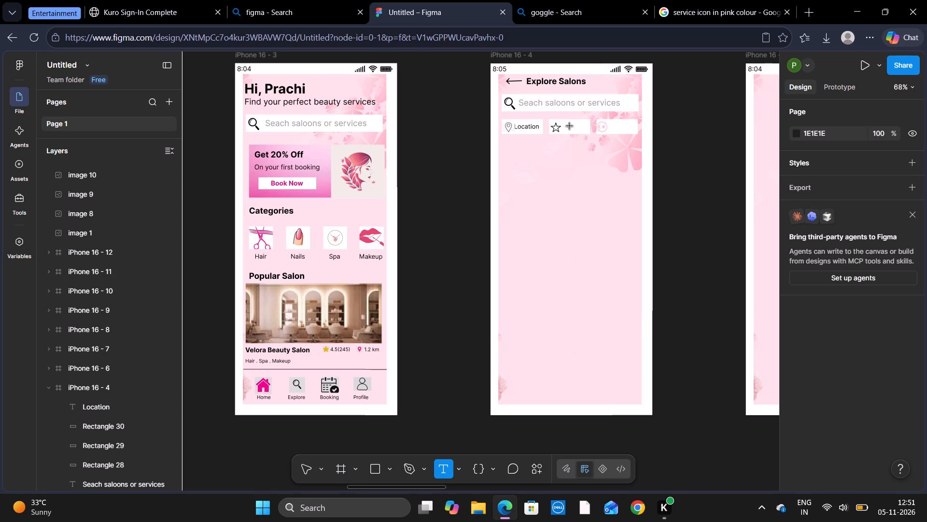
click(570, 126)
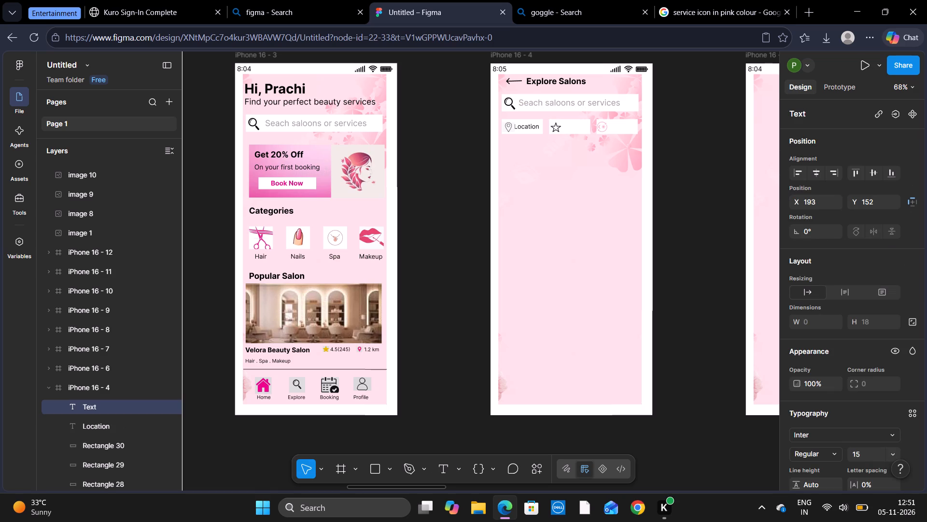
key(shift+r)
text(ating)
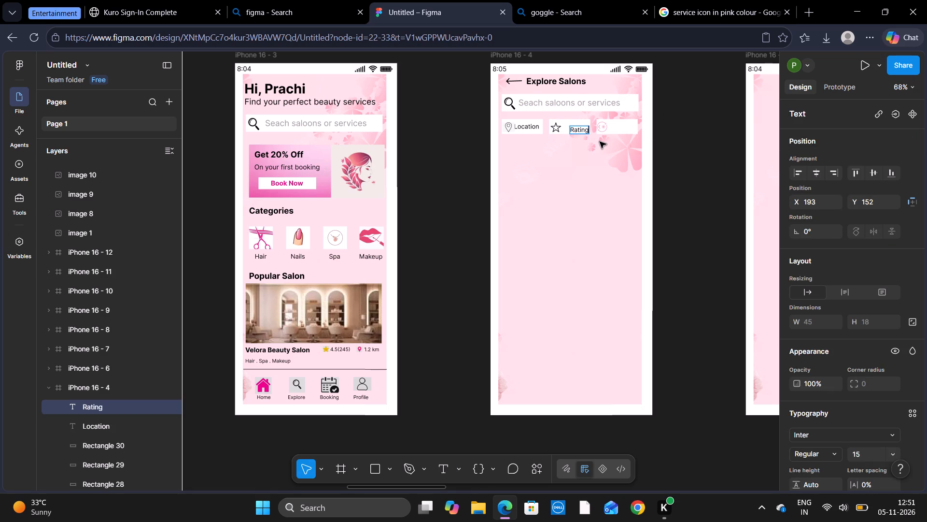
click(600, 142)
click(580, 130)
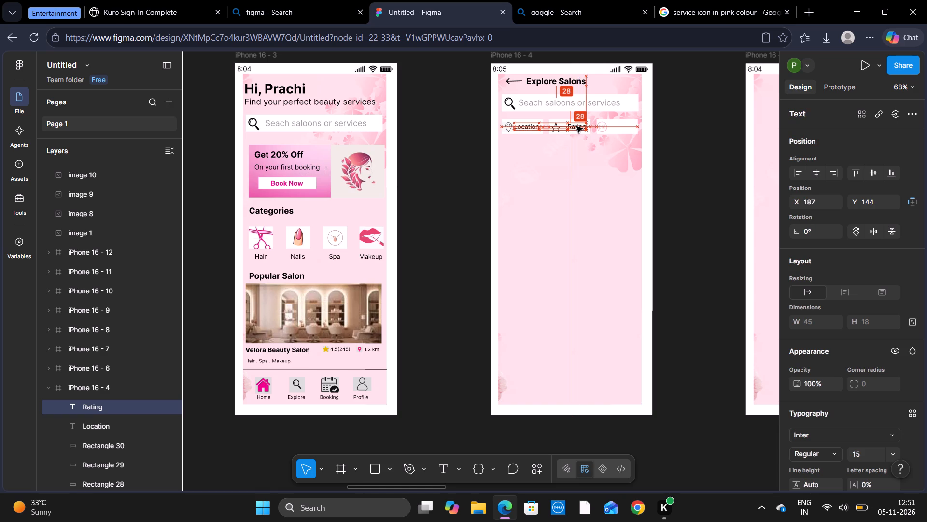
click(704, 157)
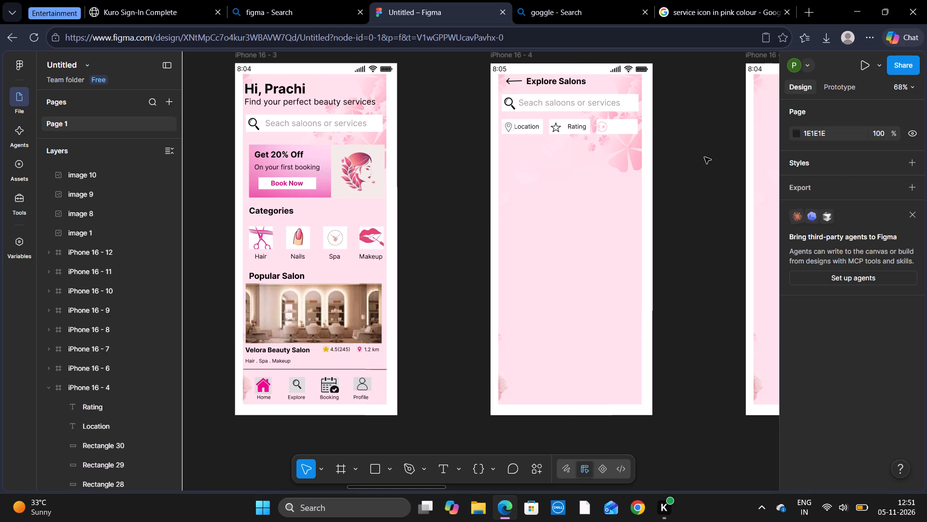
click(572, 126)
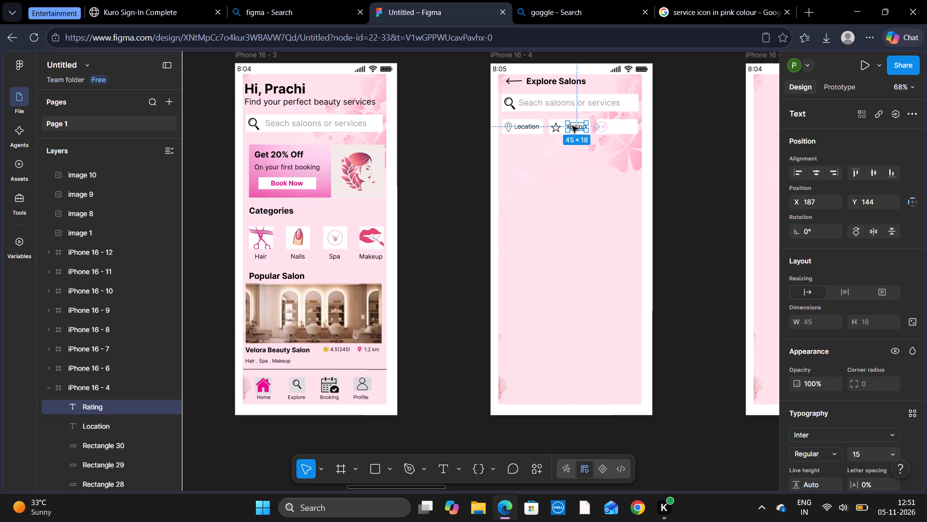
click(572, 126)
click(744, 145)
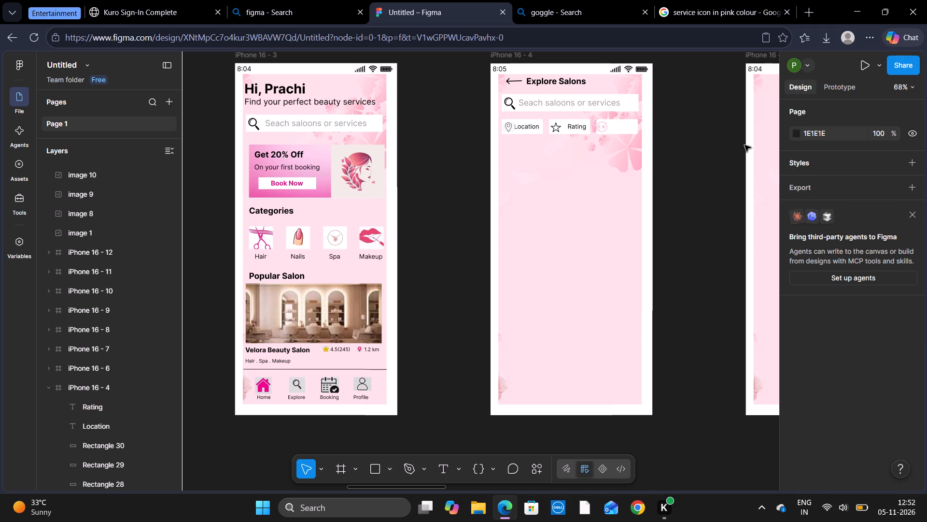
Add a "Services" text label beside the pink service icon and move it inside the third white box.
click(440, 466)
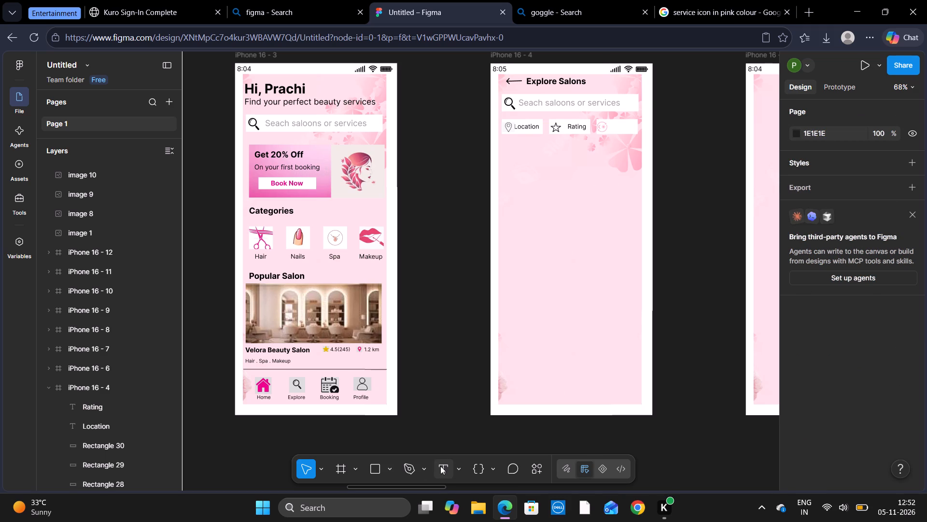
click(613, 128)
text(Se)
text(rvicr)
key(BackSpace)
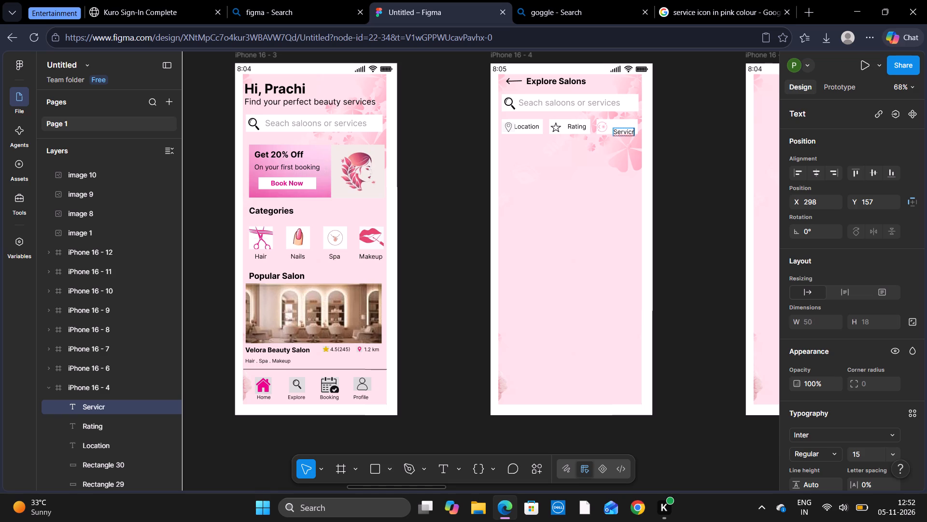
text(es)
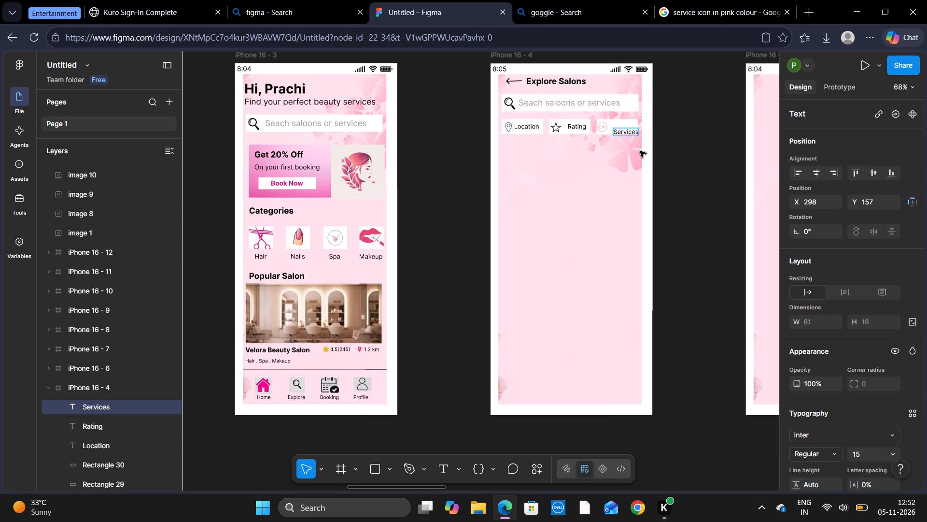
click(640, 151)
click(626, 131)
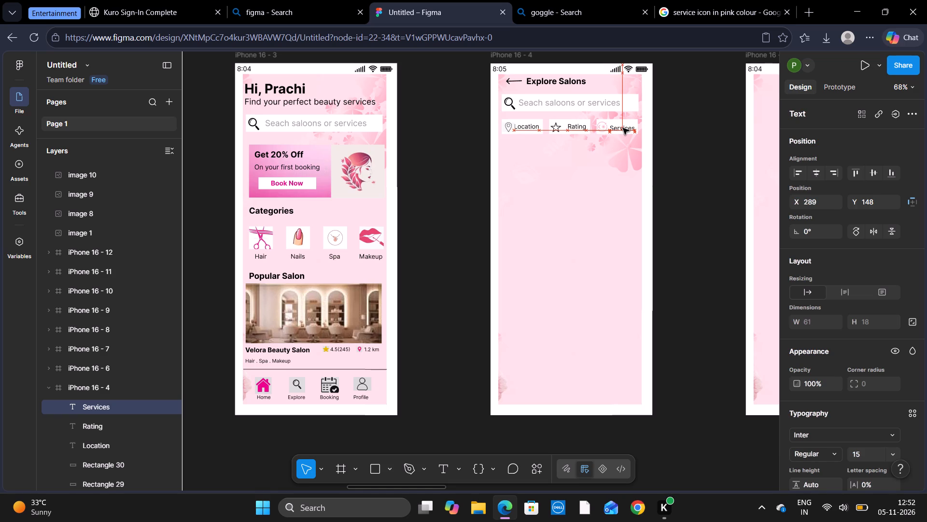
click(701, 135)
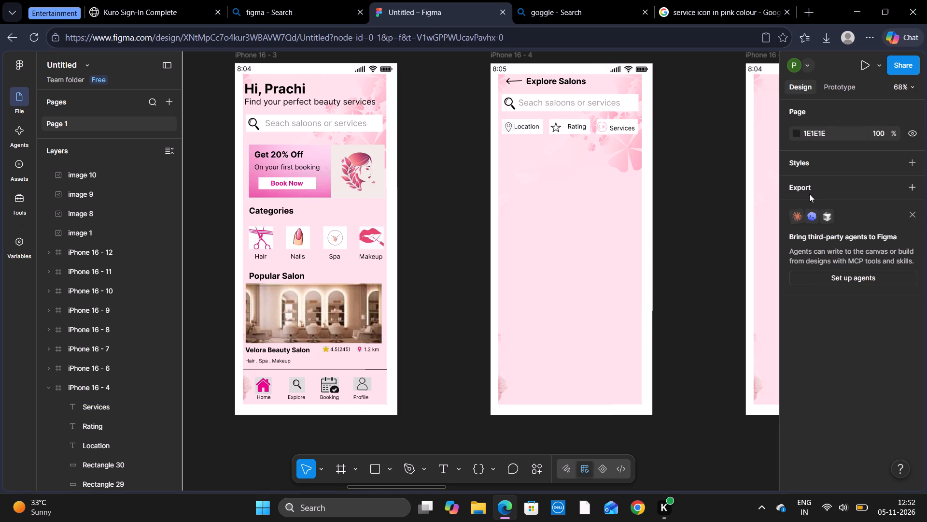
Save the design file and close the browser window.
key(ctrl+s)
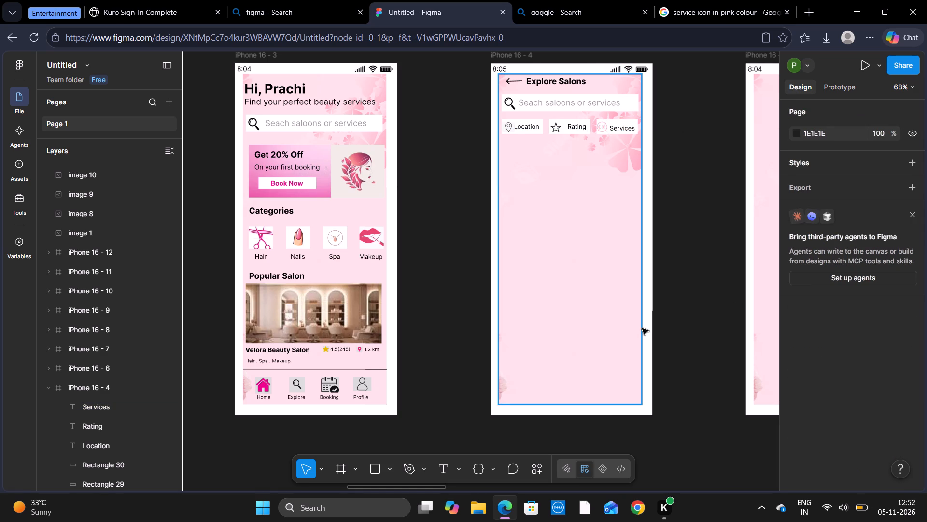
click(926, 0)
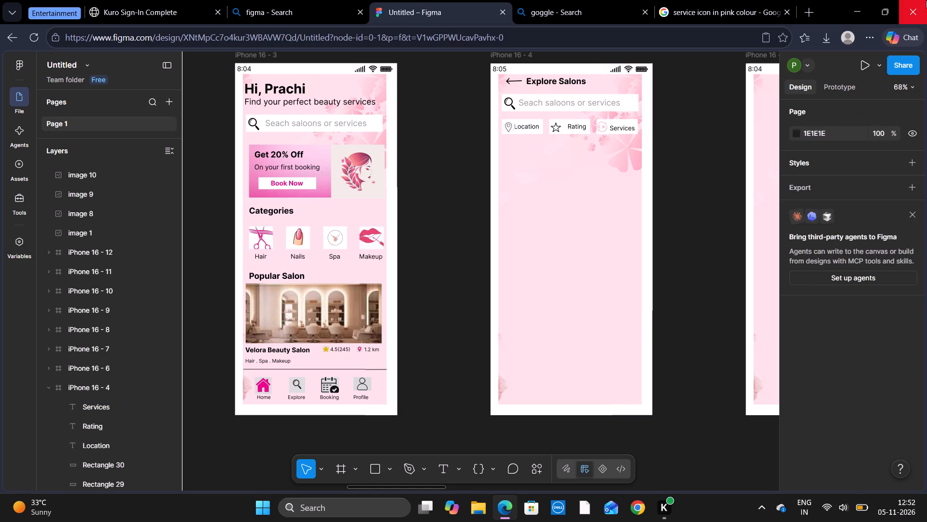